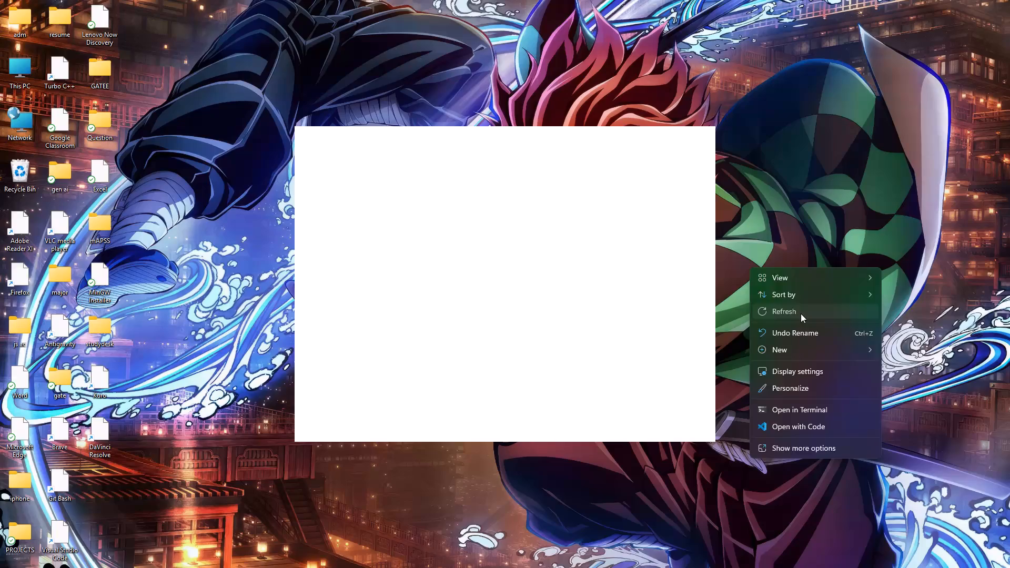
# Launch DaVinci Resolve from the desktop.
pyautogui.doubleClick(104, 445)
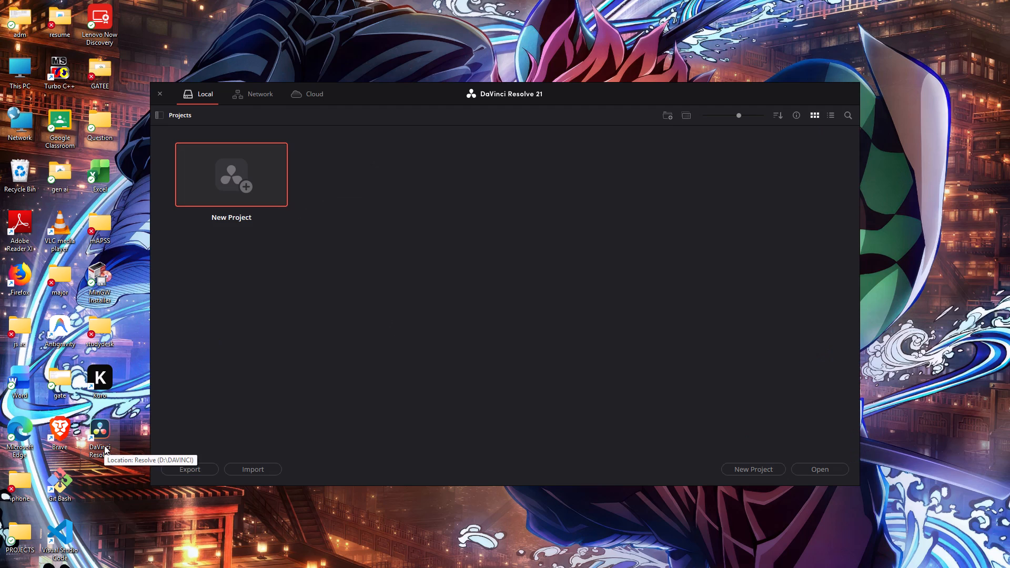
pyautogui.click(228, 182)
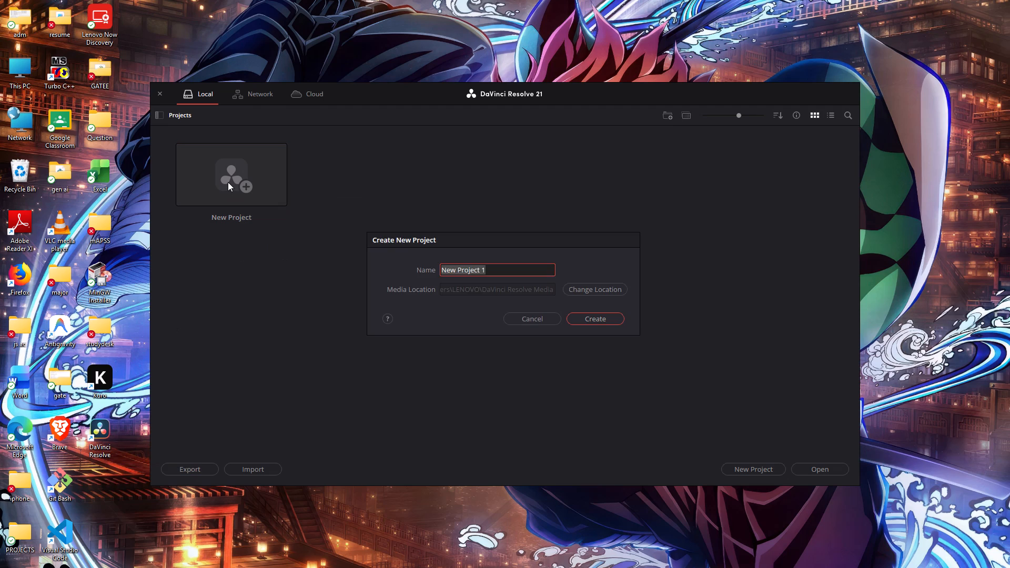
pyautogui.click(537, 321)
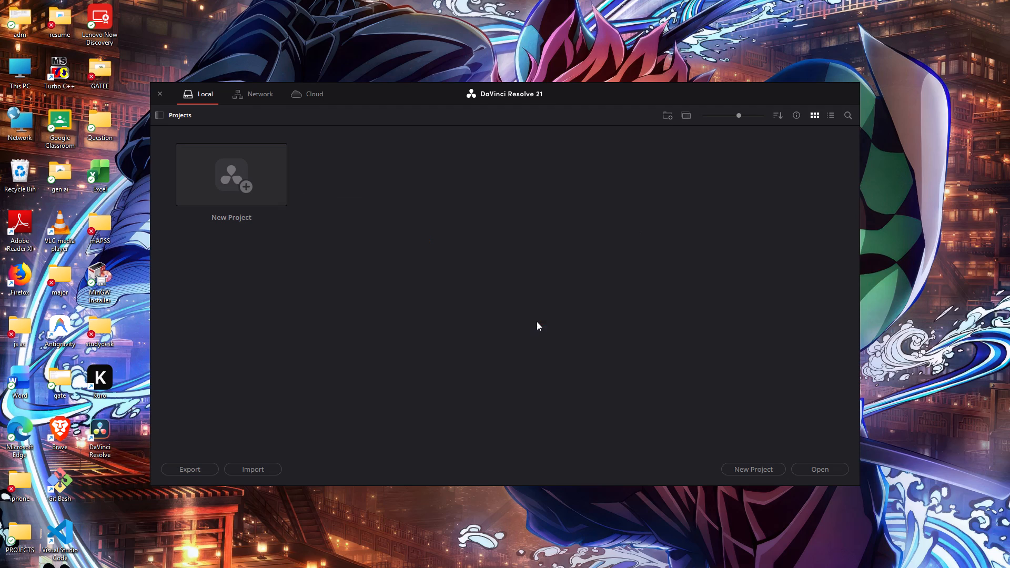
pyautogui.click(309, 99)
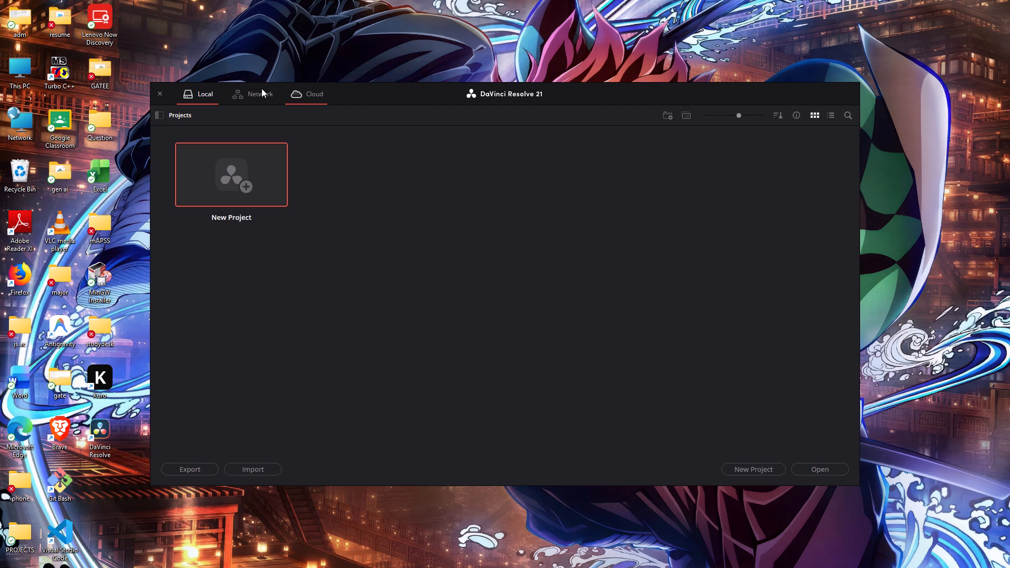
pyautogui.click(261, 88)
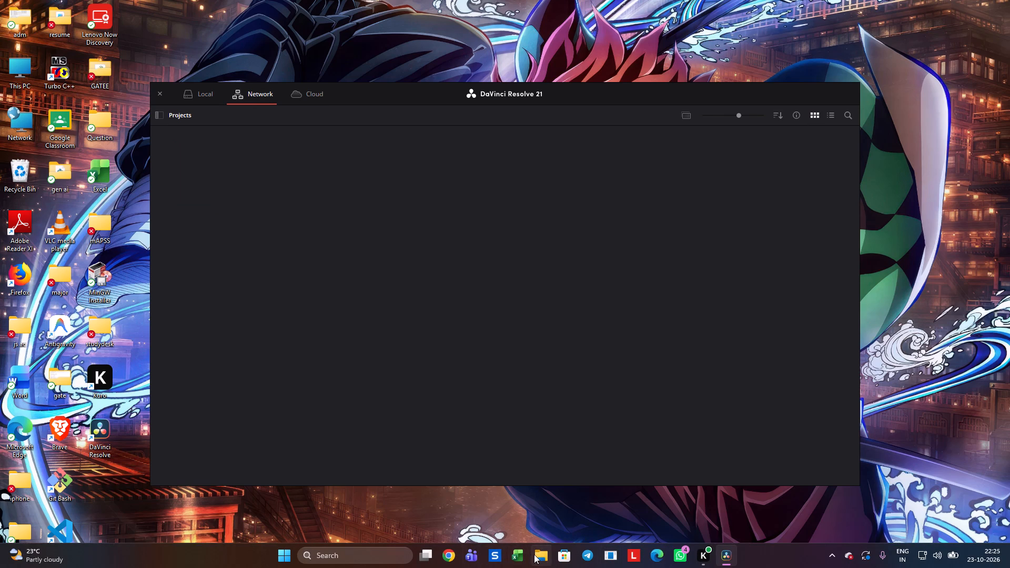
# Switch to File Explorer and look through the 202511_a folder in the Apple iPad's Internal Storage.
pyautogui.click(534, 554)
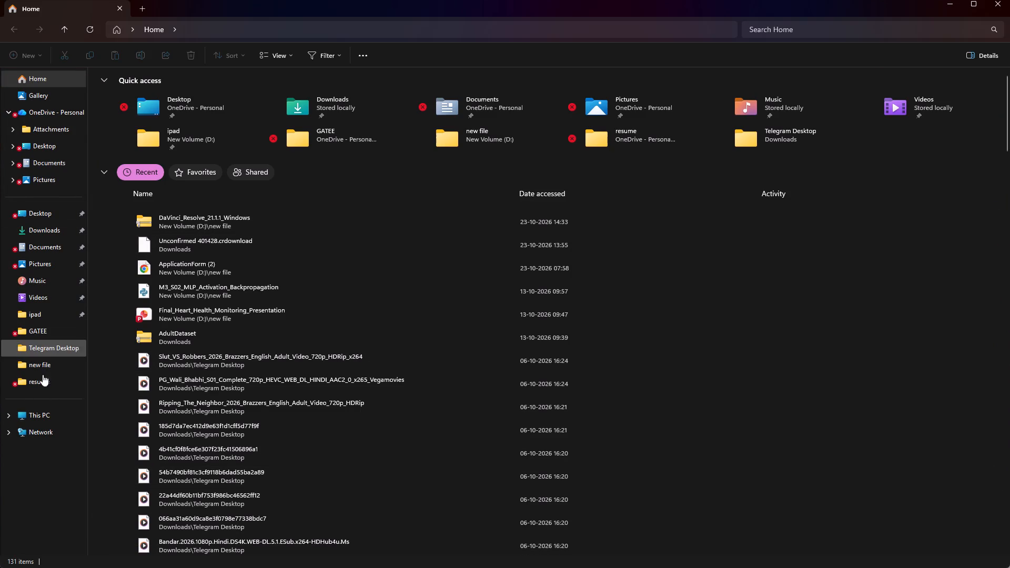
pyautogui.click(38, 412)
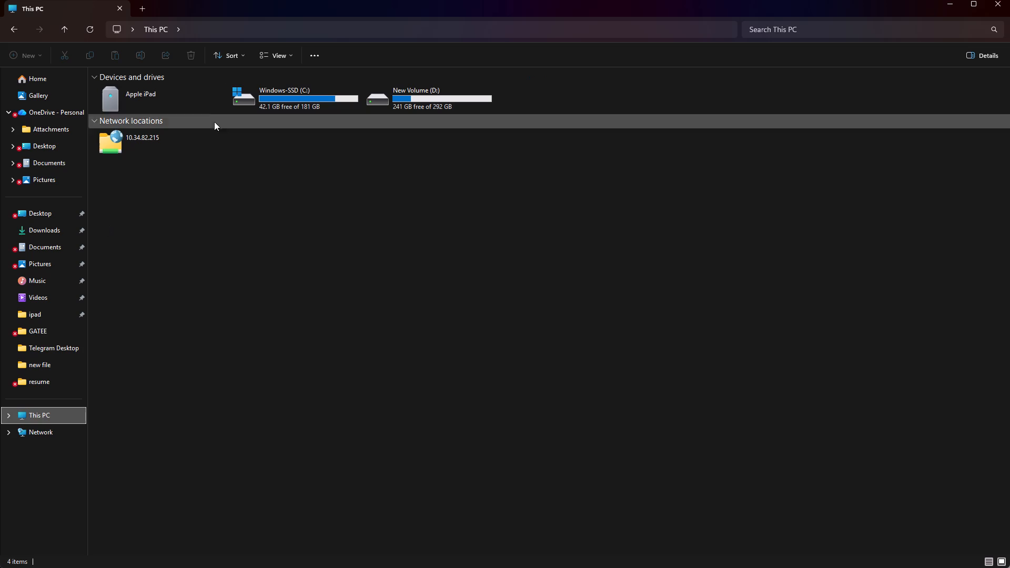
pyautogui.doubleClick(161, 106)
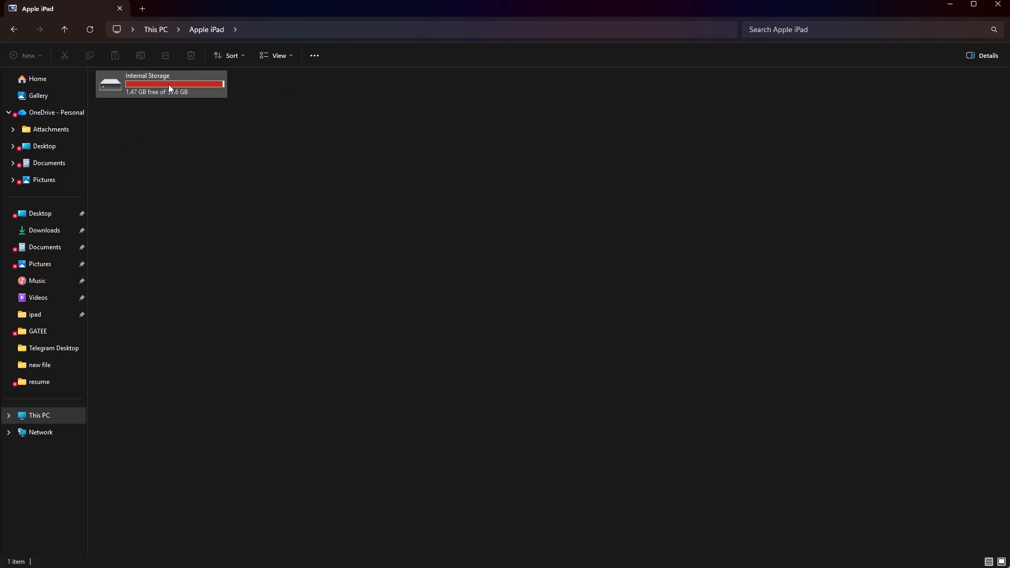
pyautogui.doubleClick(168, 84)
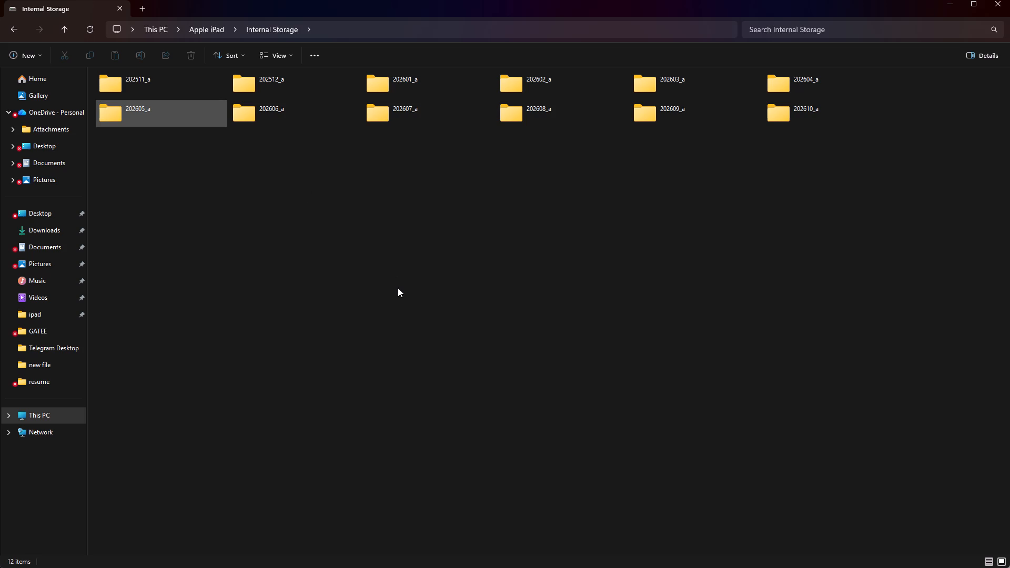
pyautogui.scroll(-2, 398, 288)
pyautogui.doubleClick(130, 87)
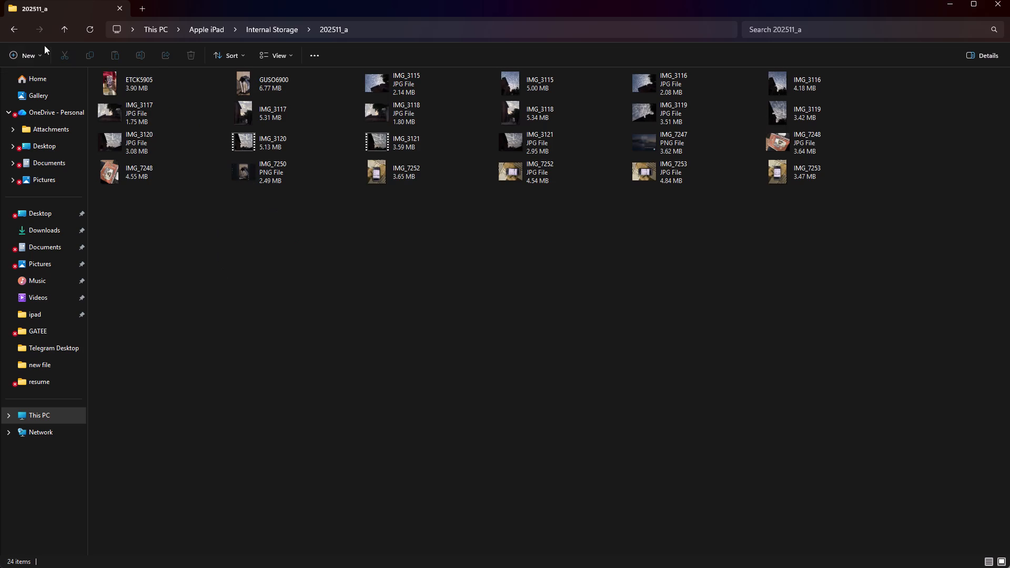
pyautogui.click(18, 33)
# Preview the IMG_7261 video from the iPad's 202512_a folder, and close the player.
pyautogui.doubleClick(289, 75)
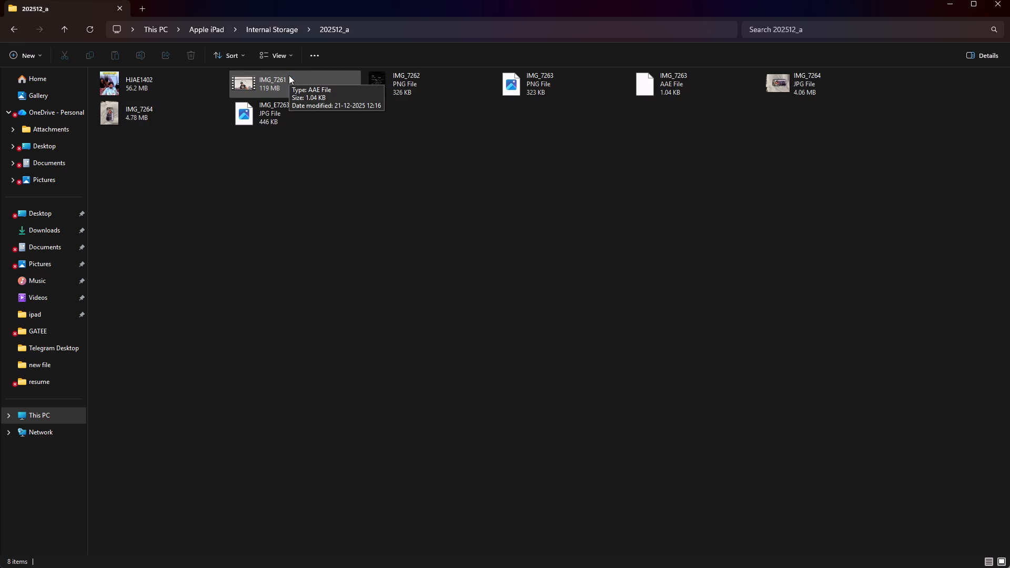
pyautogui.doubleClick(289, 75)
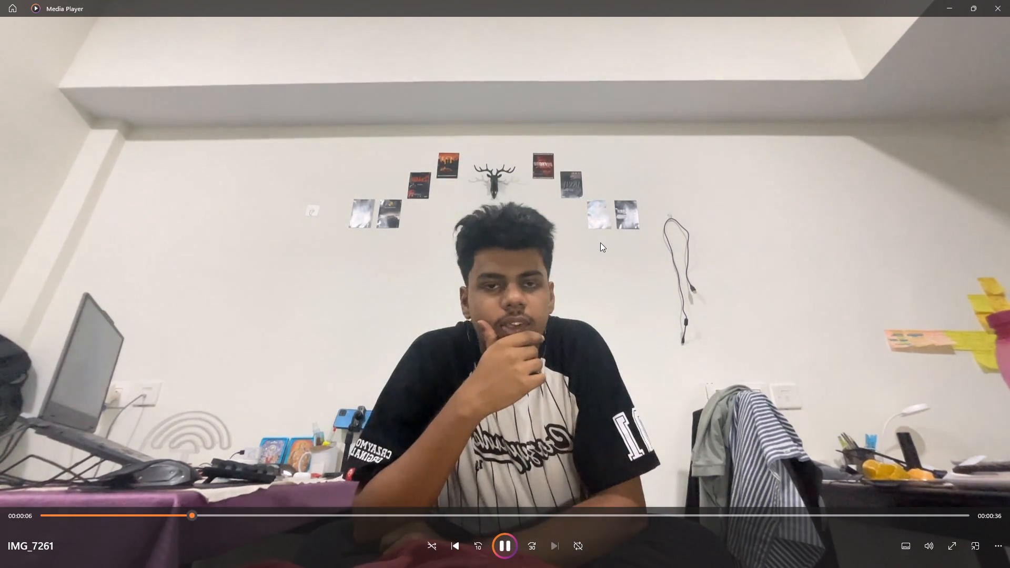
pyautogui.click(1005, 0)
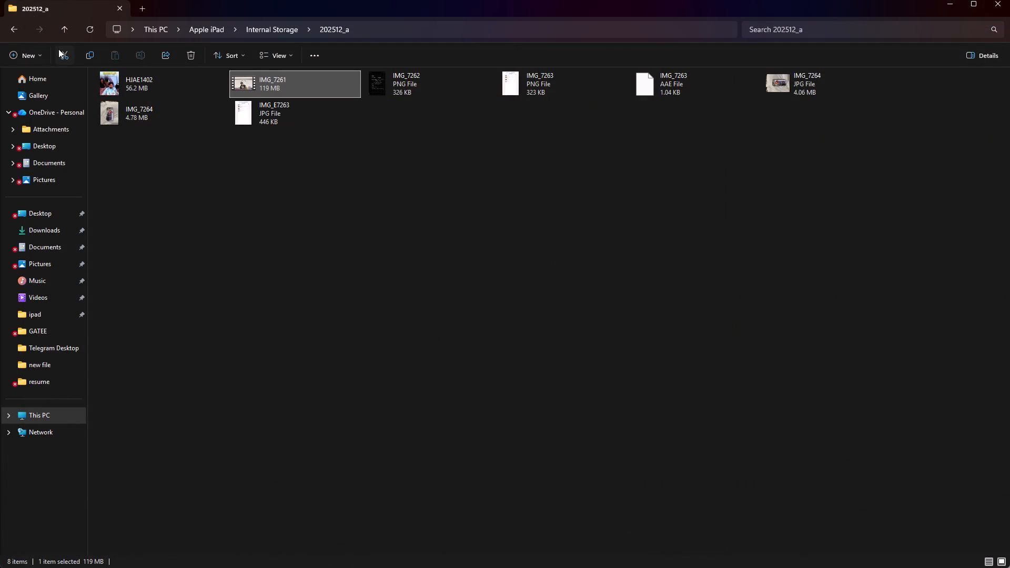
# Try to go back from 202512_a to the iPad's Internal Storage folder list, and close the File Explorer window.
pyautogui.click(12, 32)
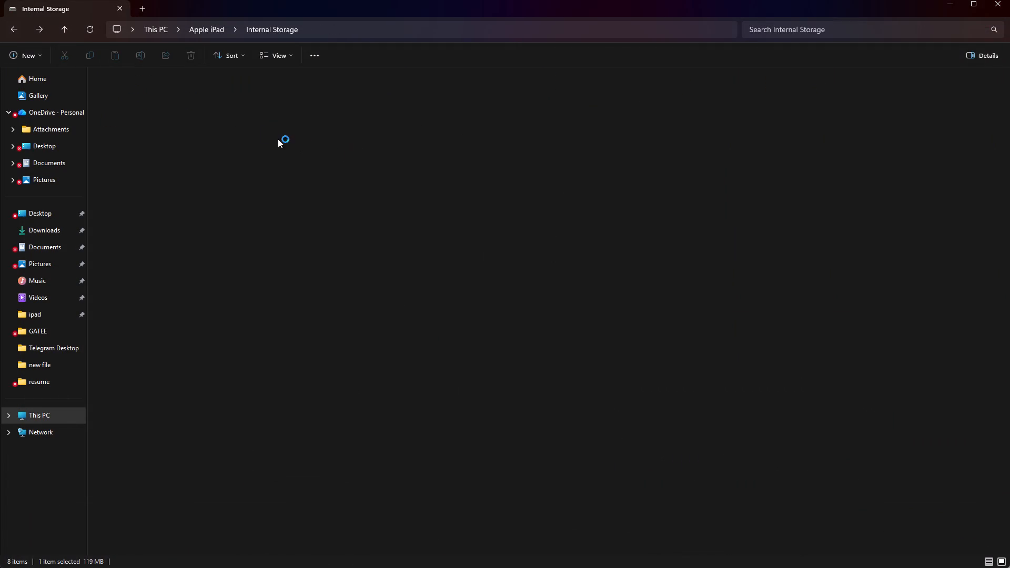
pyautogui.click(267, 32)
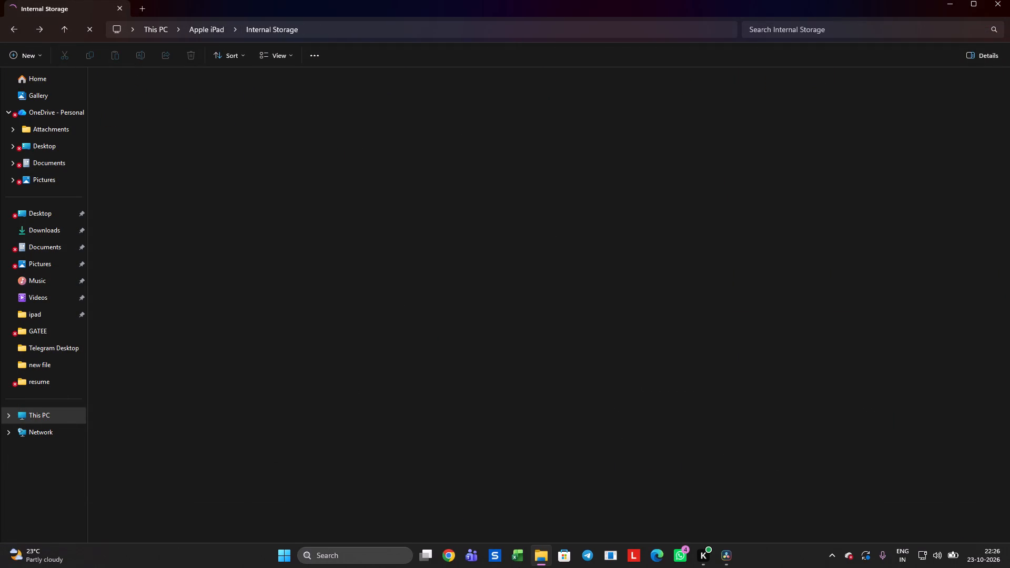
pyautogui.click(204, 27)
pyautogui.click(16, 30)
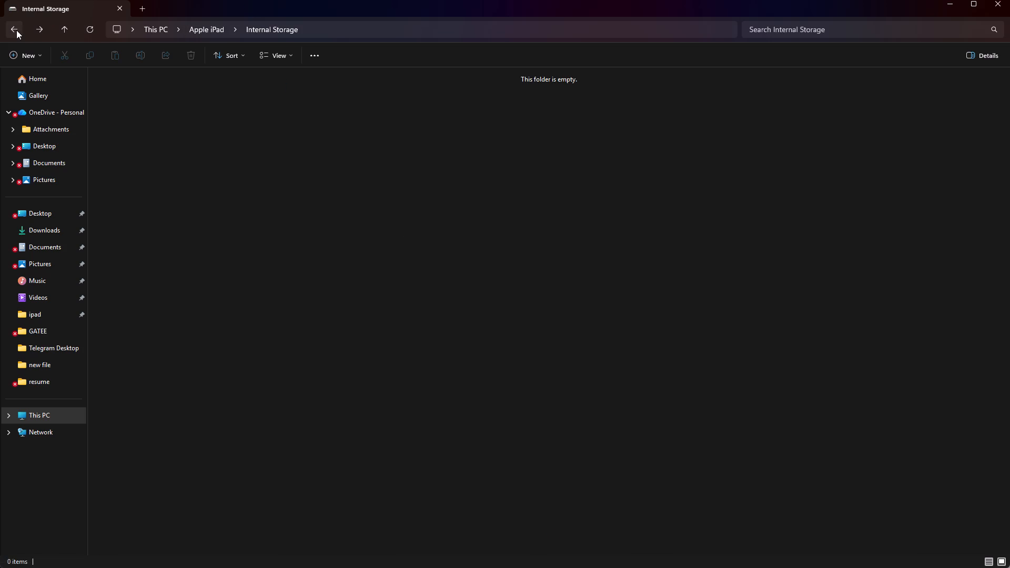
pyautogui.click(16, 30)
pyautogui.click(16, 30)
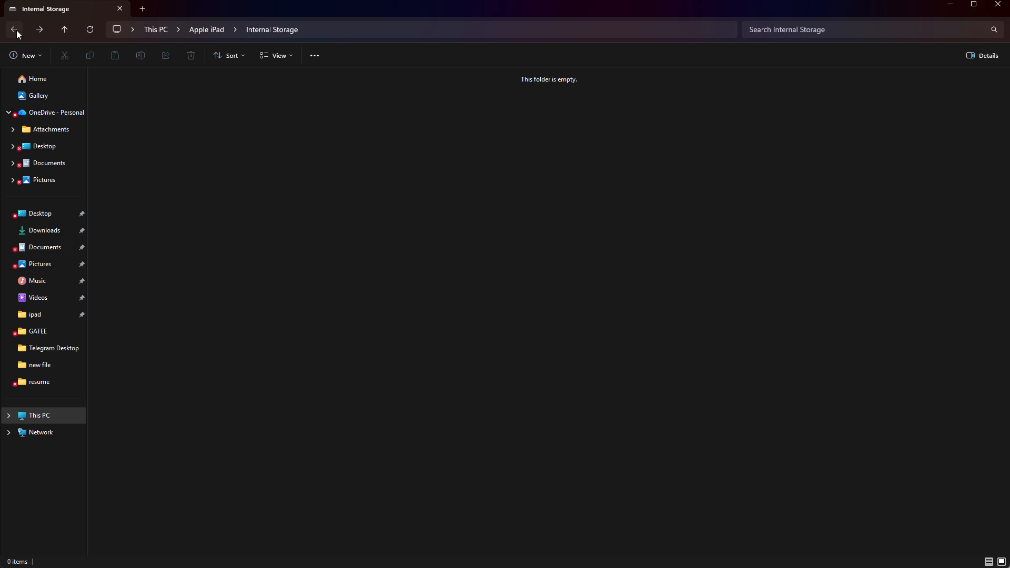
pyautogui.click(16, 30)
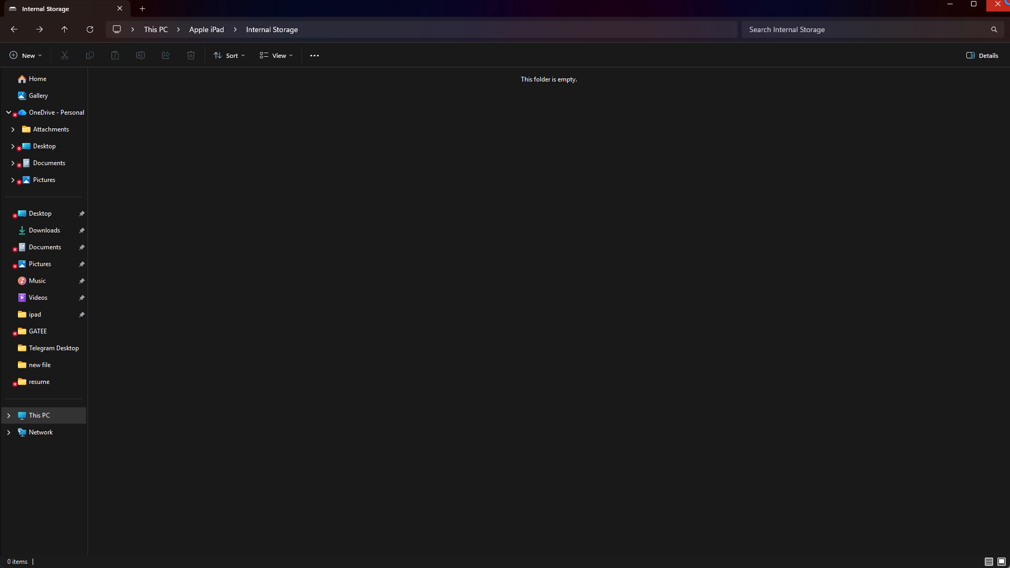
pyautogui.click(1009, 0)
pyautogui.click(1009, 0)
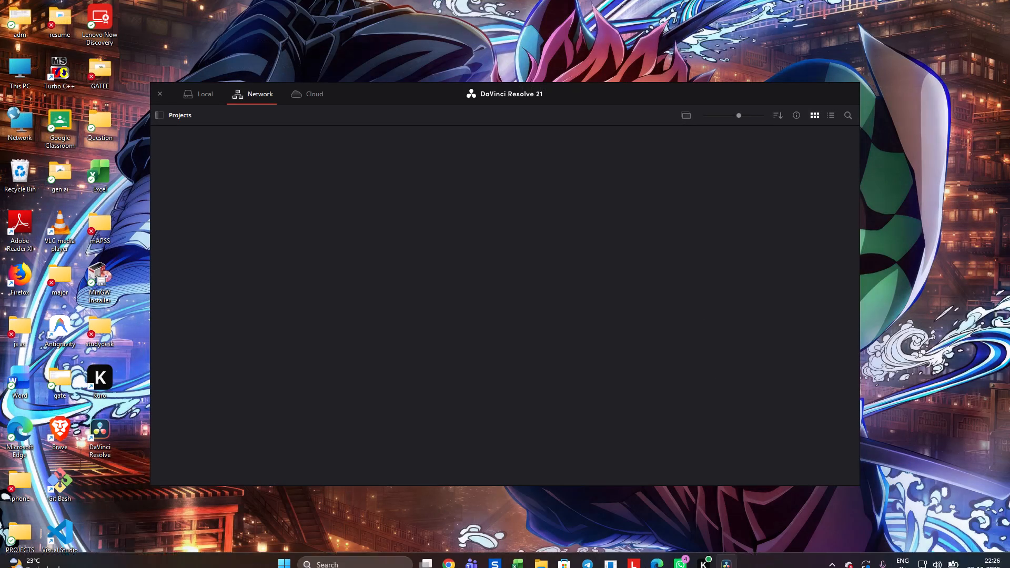
# Switch to the local project library in DaVinci Resolve.
pyautogui.click(189, 94)
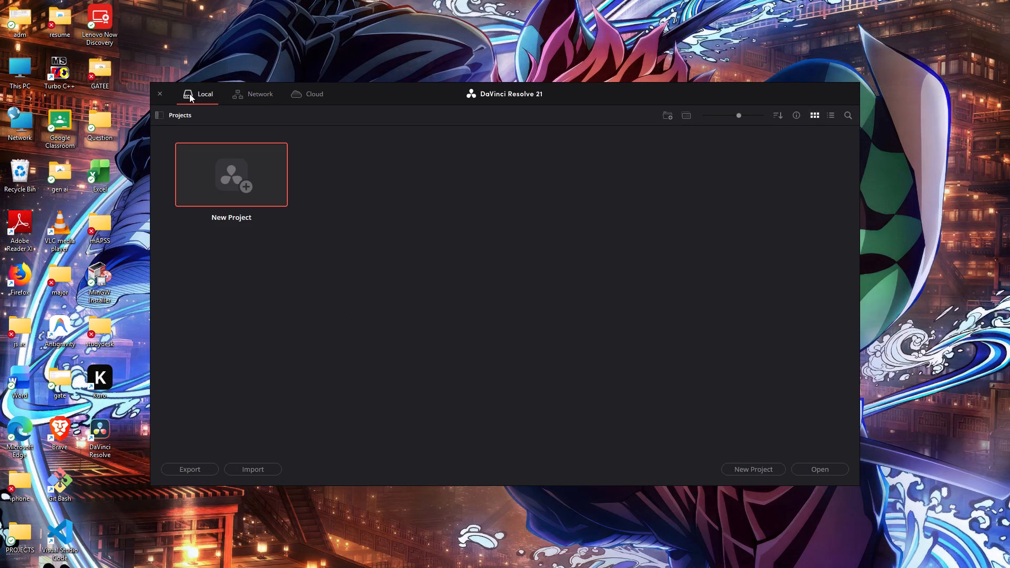
# Reopen File Explorer and open the Apple iPad's Internal Storage.
pyautogui.click(532, 556)
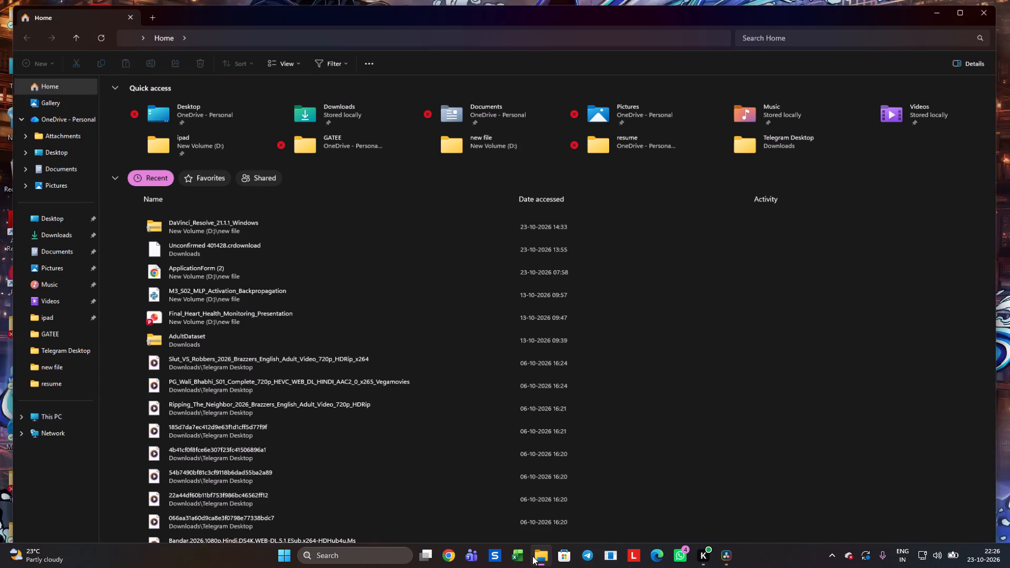
pyautogui.click(15, 423)
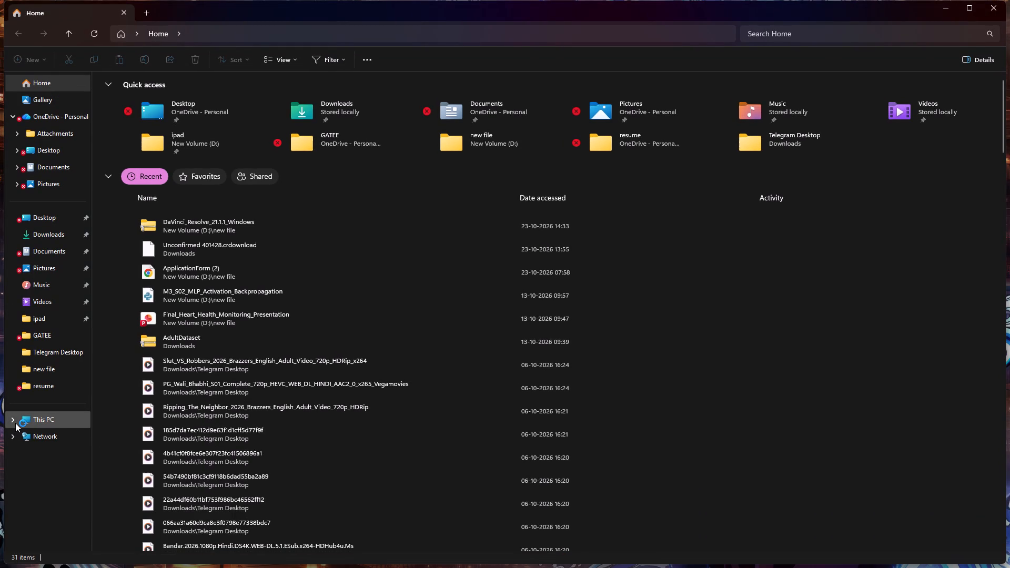
pyautogui.click(49, 422)
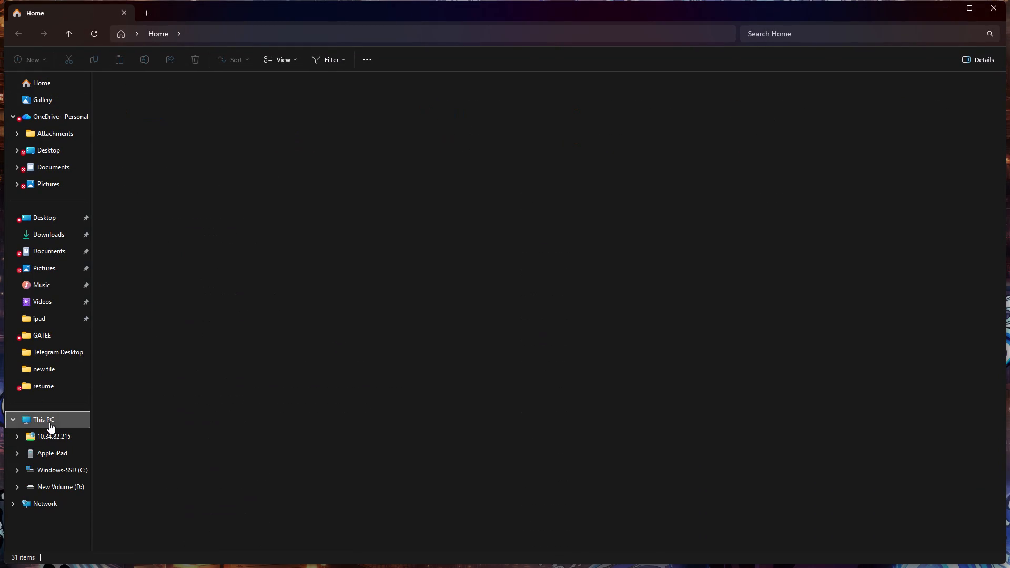
pyautogui.doubleClick(153, 109)
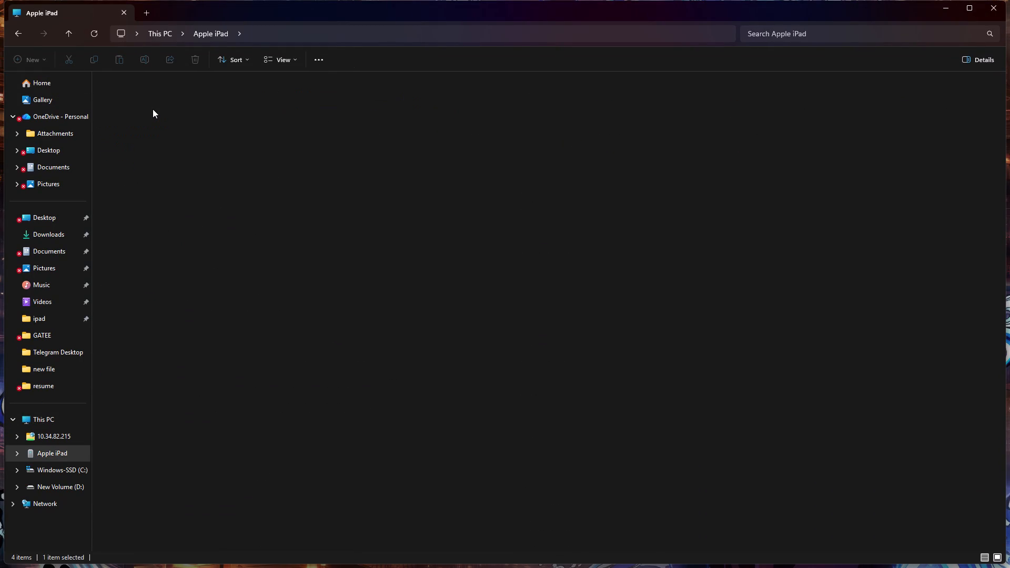
pyautogui.doubleClick(156, 90)
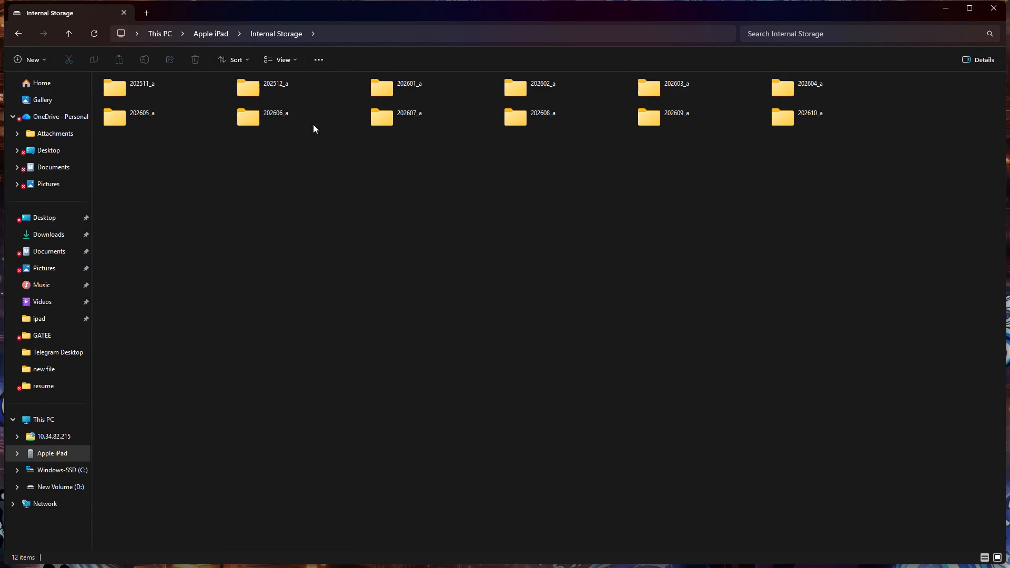
# Examine the iPad folders 202610_a, 202609_a, 202607_a and 202605_a for media, and return to Internal Storage.
pyautogui.click(767, 123)
pyautogui.doubleClick(807, 110)
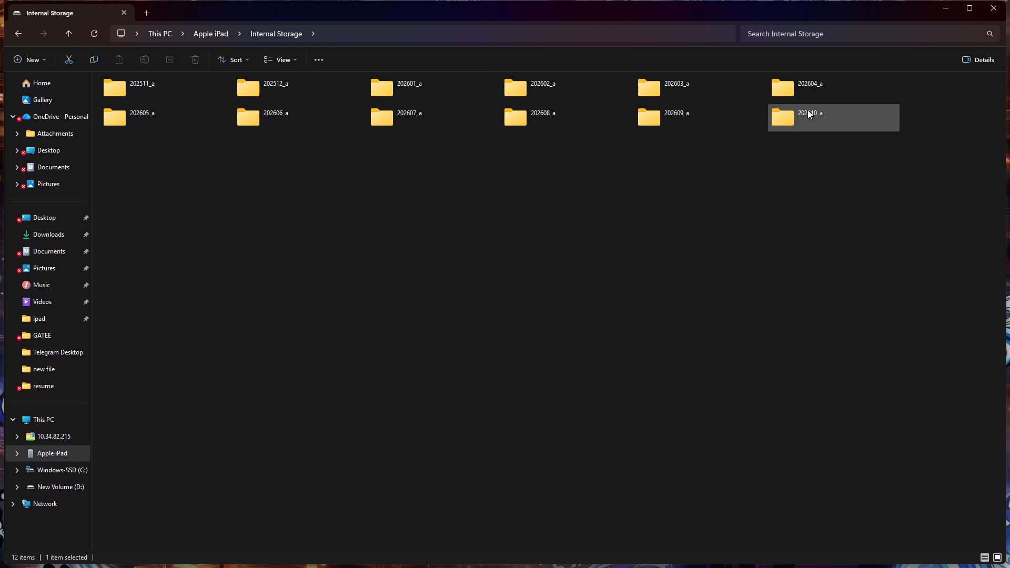
pyautogui.click(13, 32)
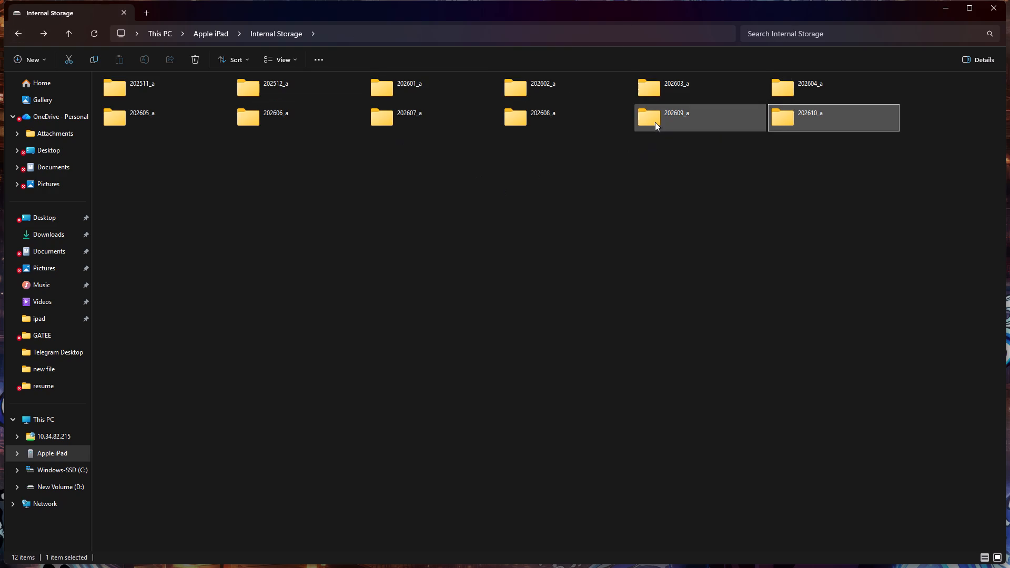
pyautogui.doubleClick(655, 122)
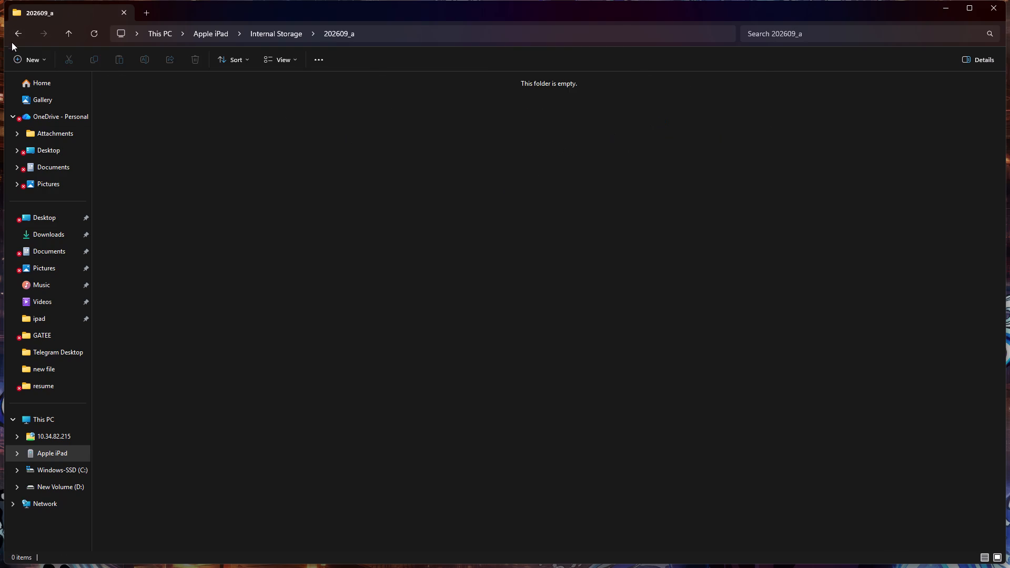
pyautogui.click(13, 39)
pyautogui.doubleClick(393, 116)
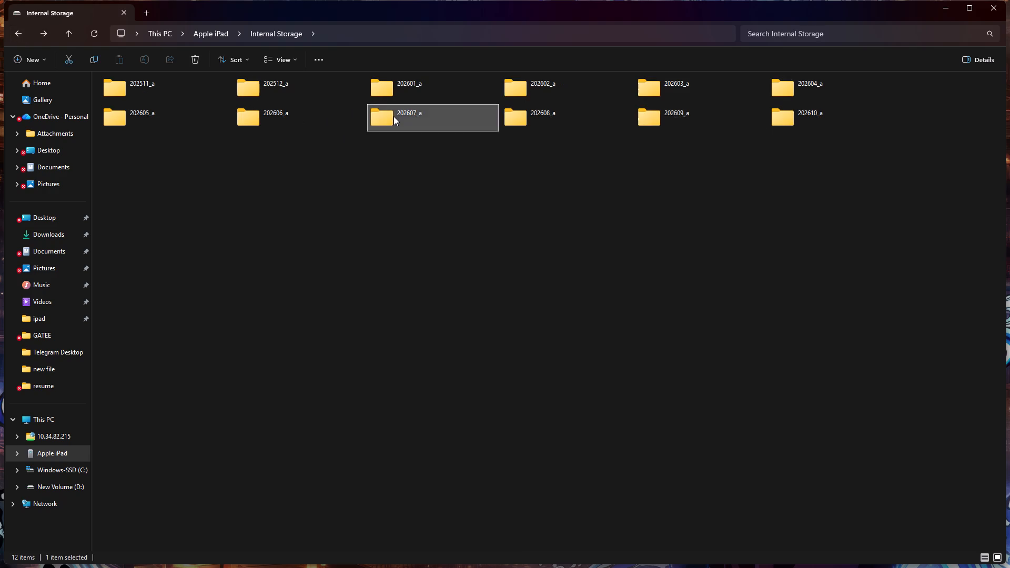
pyautogui.click(13, 39)
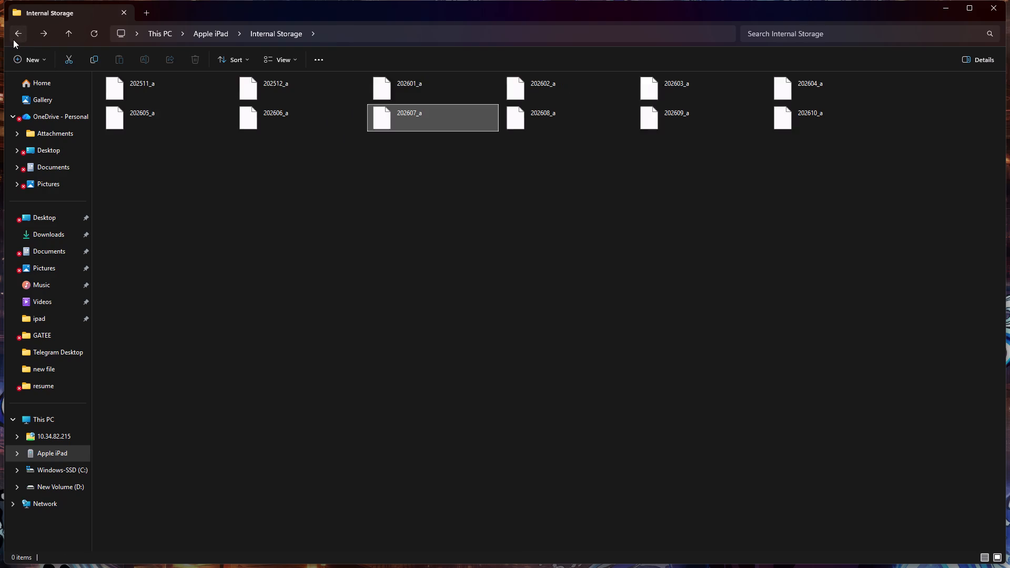
pyautogui.click(105, 103)
pyautogui.doubleClick(127, 120)
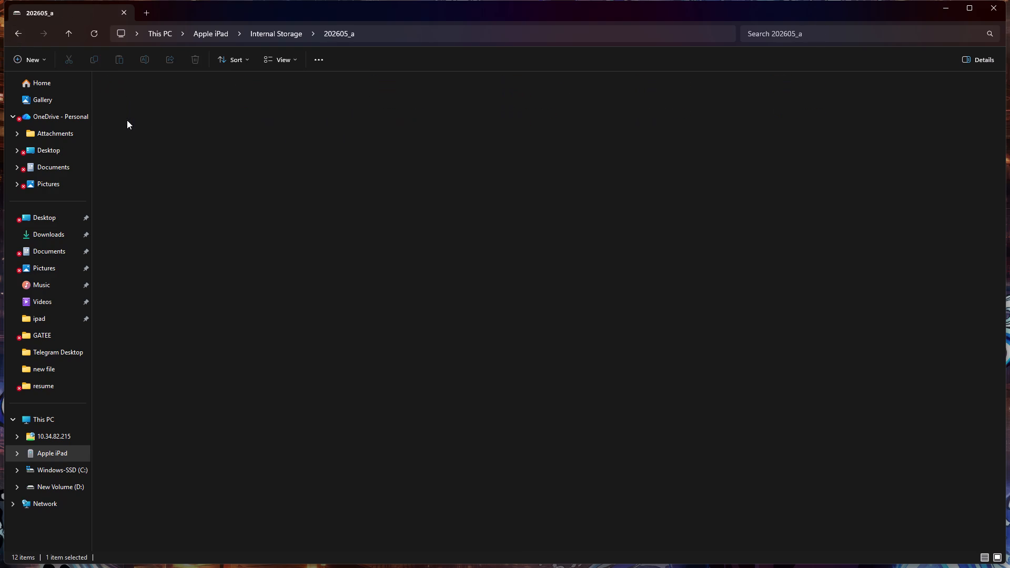
pyautogui.click(95, 35)
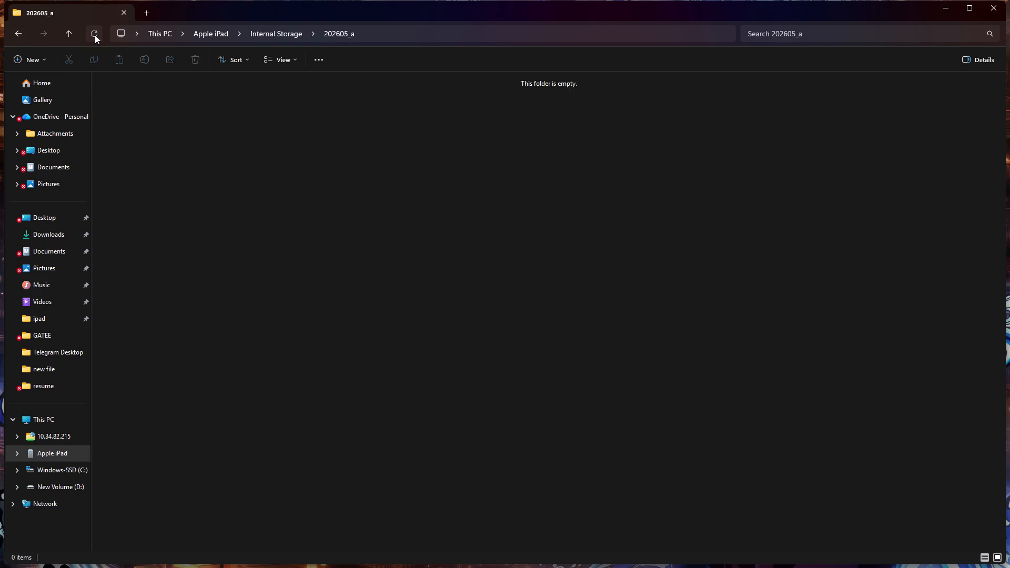
pyautogui.click(20, 31)
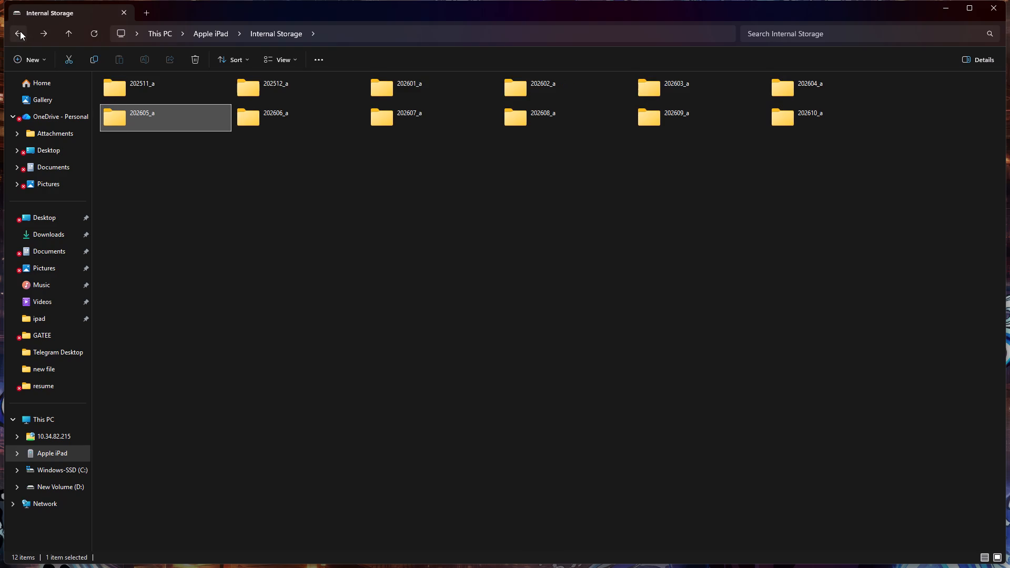
# Examine the iPad folders 202511_a and 202601_a for media, returning to Internal Storage after each.
pyautogui.doubleClick(130, 92)
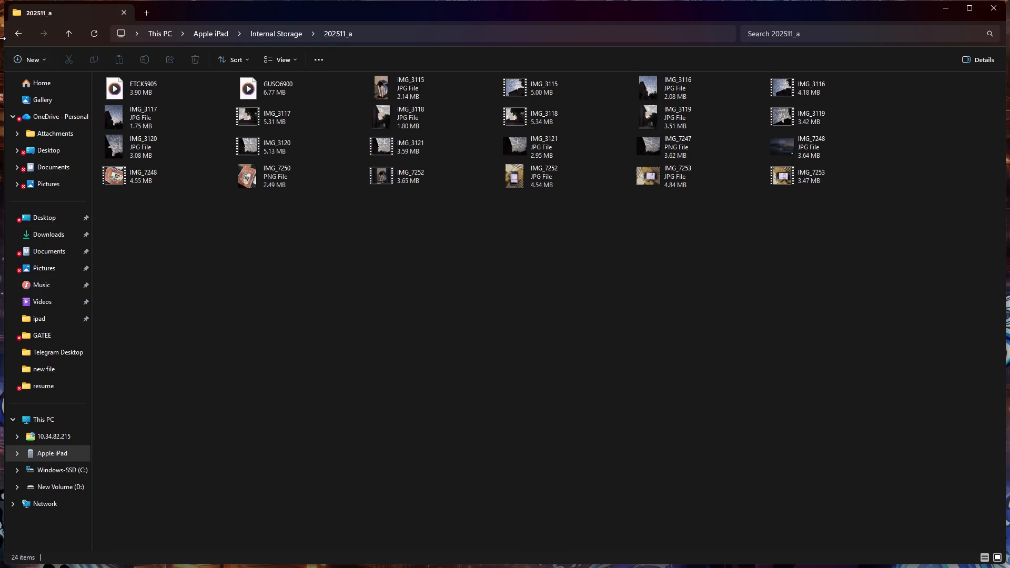
pyautogui.click(22, 30)
pyautogui.doubleClick(447, 86)
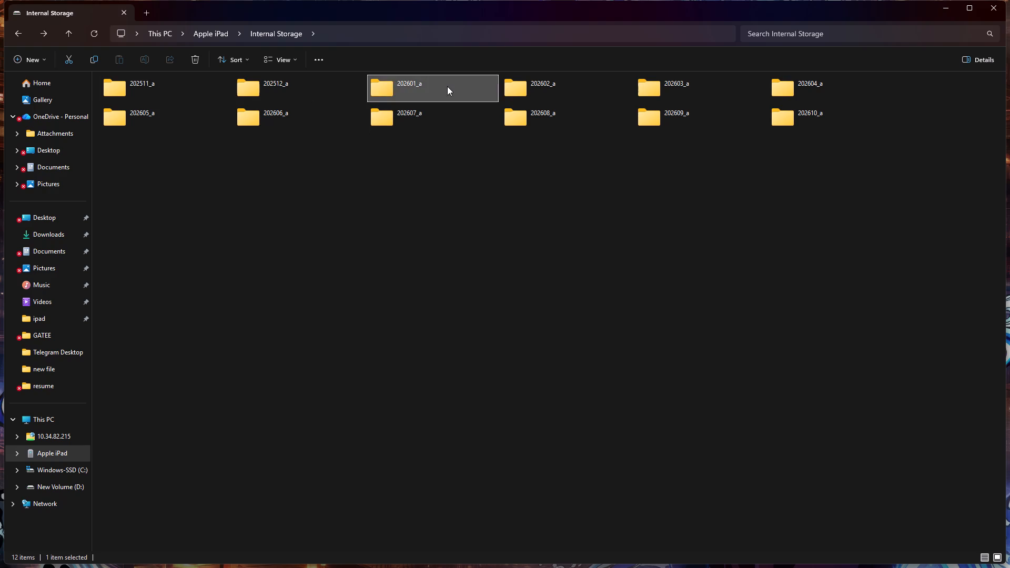
pyautogui.click(22, 34)
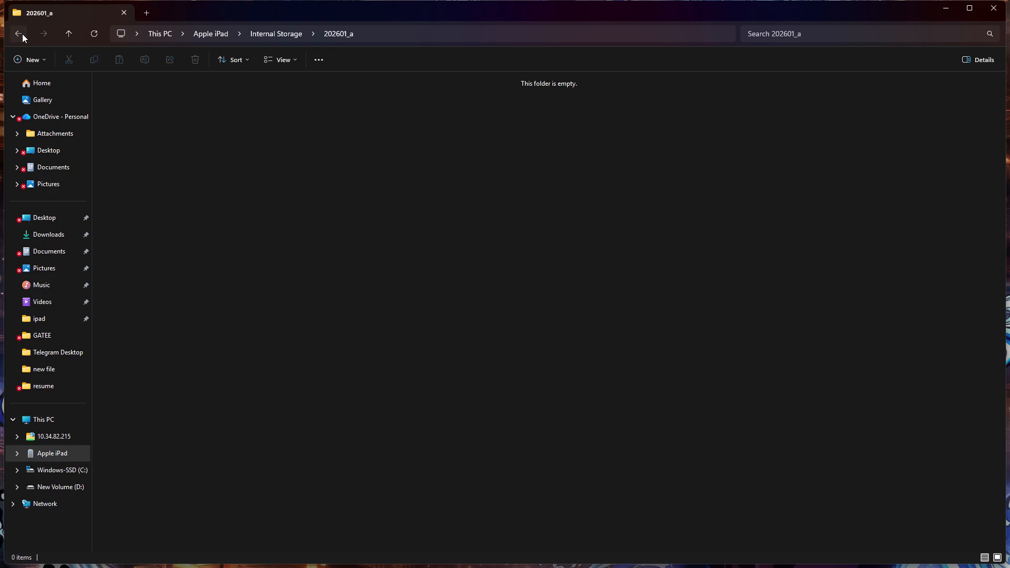
# Open the iPad folder 202602_a, try to play the video IMG_7268, and close the player.
pyautogui.doubleClick(565, 84)
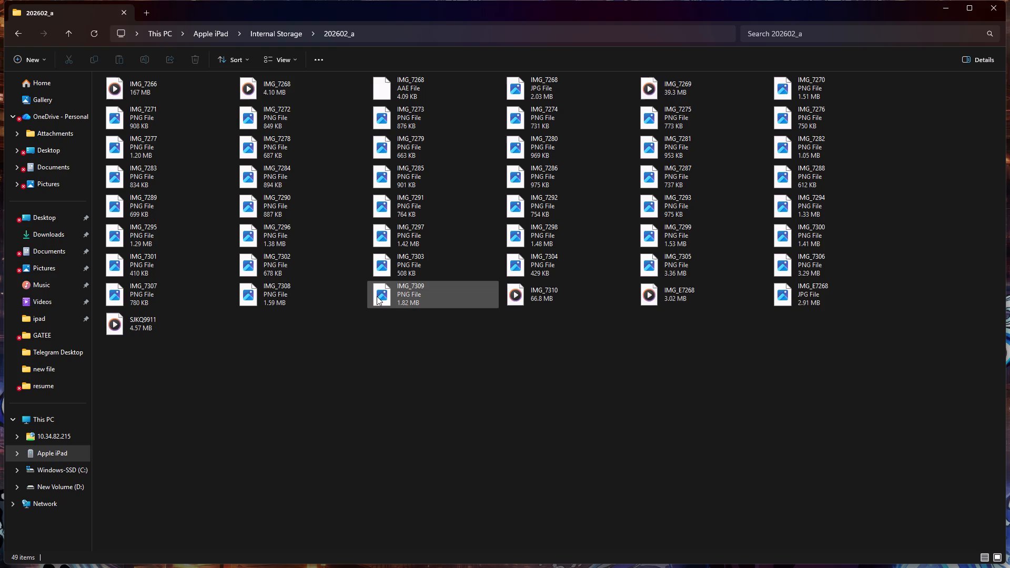
pyautogui.doubleClick(274, 93)
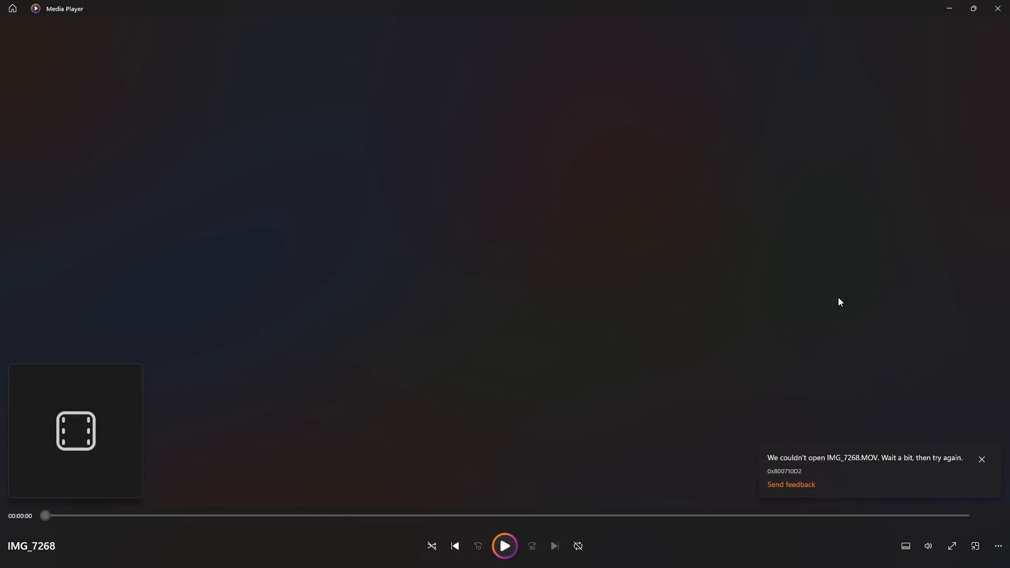
pyautogui.click(1009, 0)
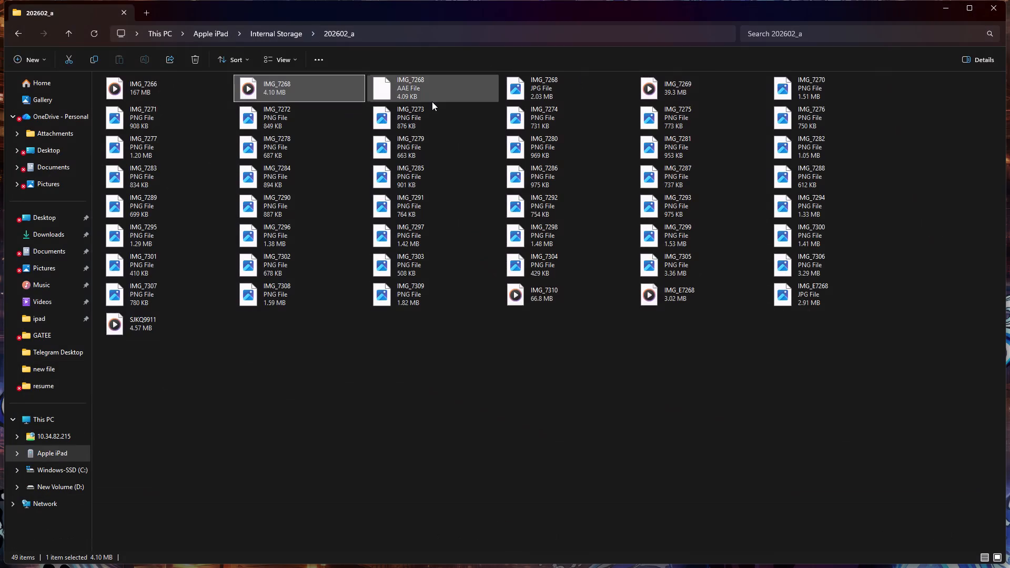
# Try to play the video IMG_7266 from folder 202602_a, and close the player.
pyautogui.click(193, 103)
pyautogui.doubleClick(175, 84)
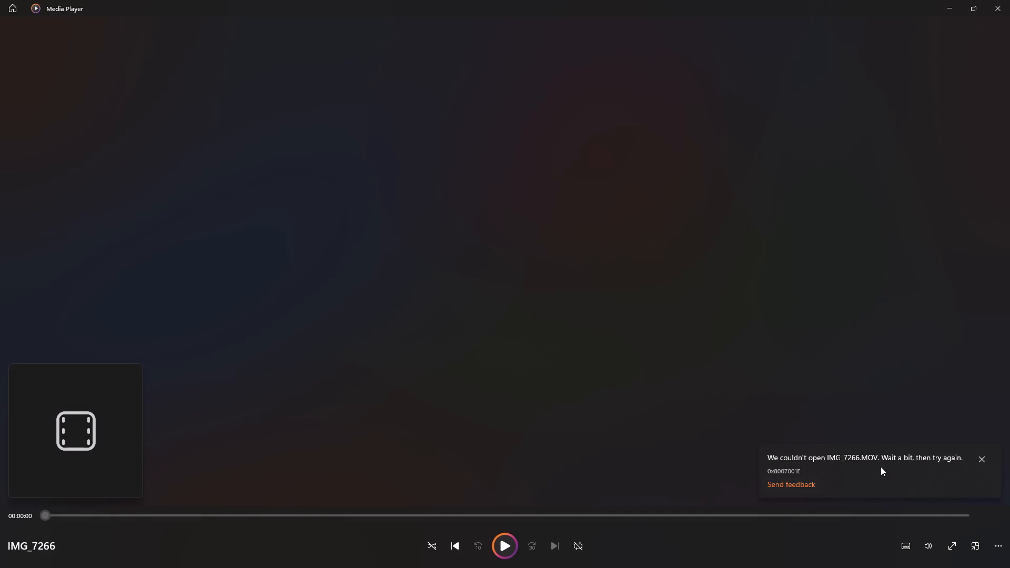
pyautogui.click(984, 456)
pyautogui.click(507, 536)
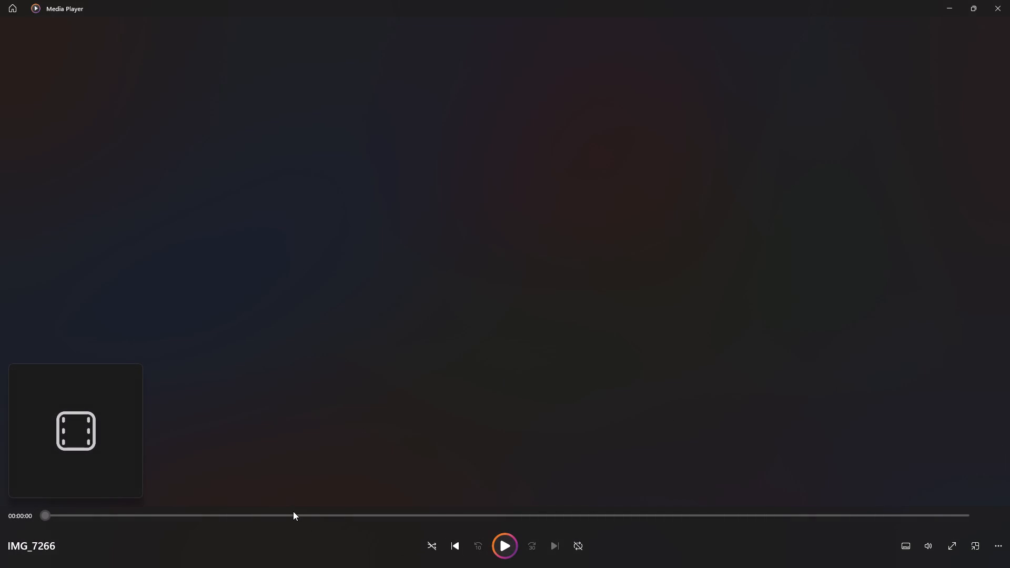
pyautogui.click(293, 511)
pyautogui.click(1009, 0)
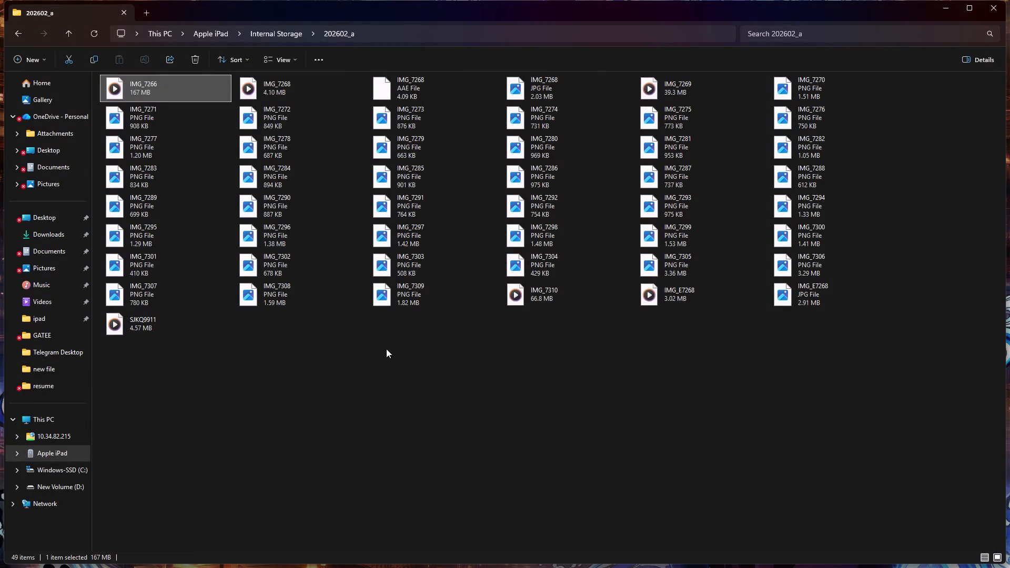
# Refresh the contents of folder 202602_a and return to the iPad's Internal Storage.
pyautogui.click(95, 29)
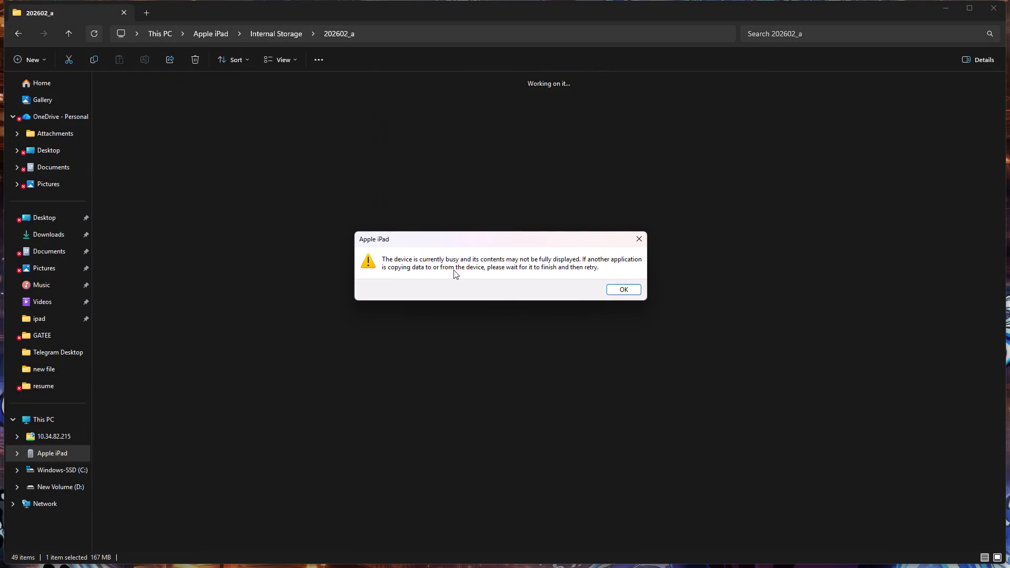
pyautogui.click(618, 285)
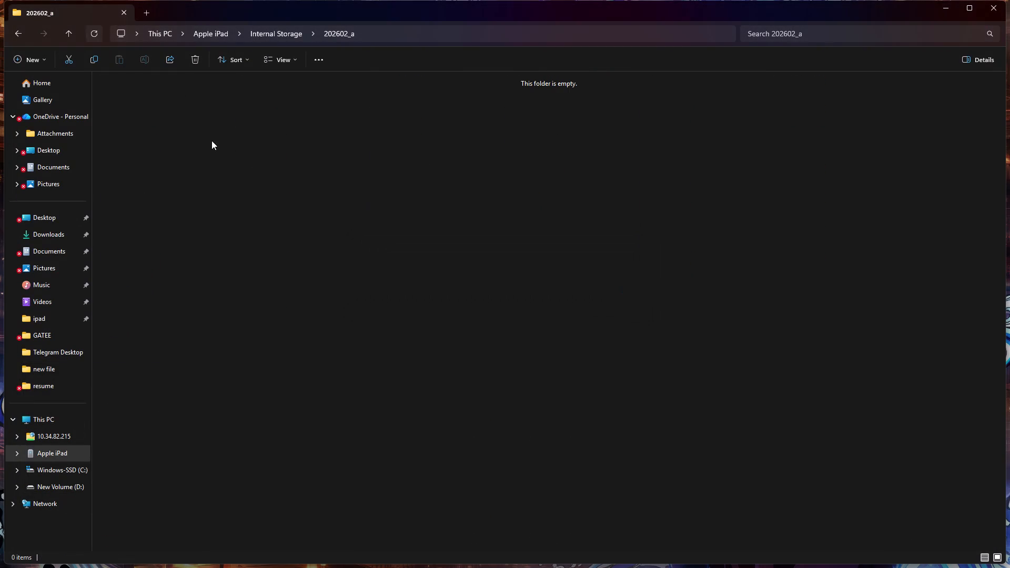
pyautogui.click(8, 33)
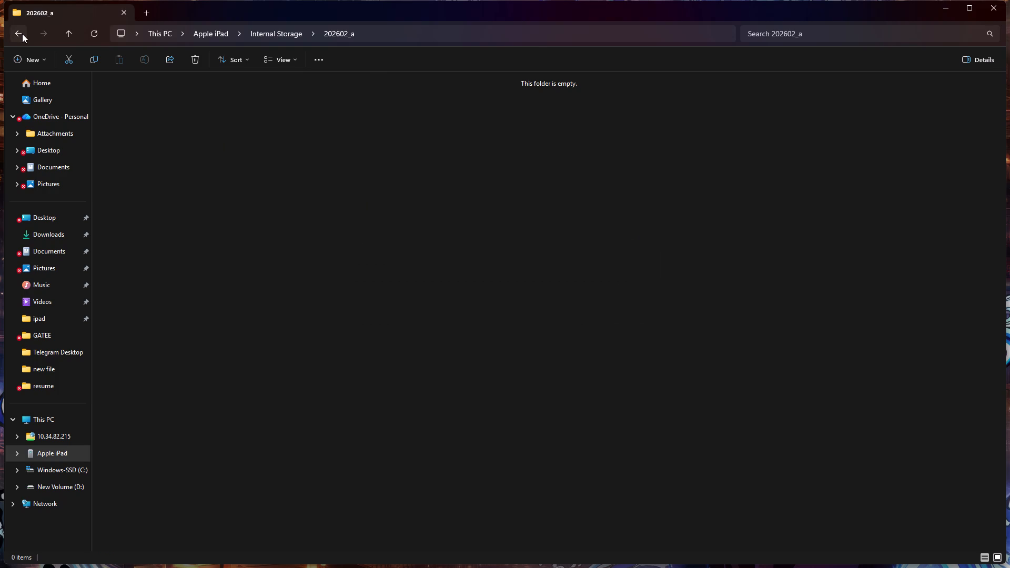
pyautogui.click(22, 34)
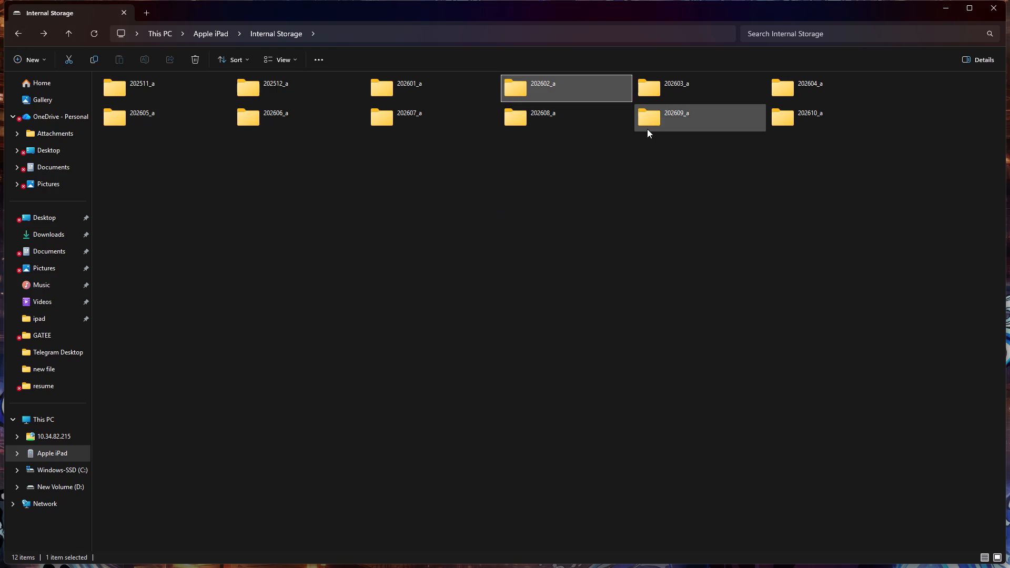
# Check the iPad folder 202603_a for media, refresh its contents, and close the File Explorer window.
pyautogui.doubleClick(656, 93)
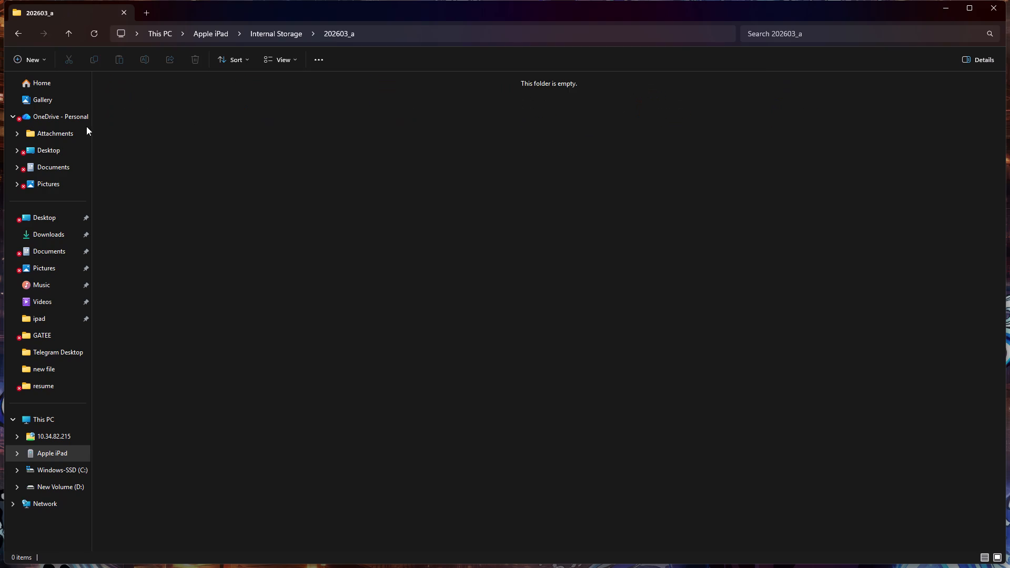
pyautogui.click(93, 41)
pyautogui.click(99, 32)
pyautogui.click(986, 13)
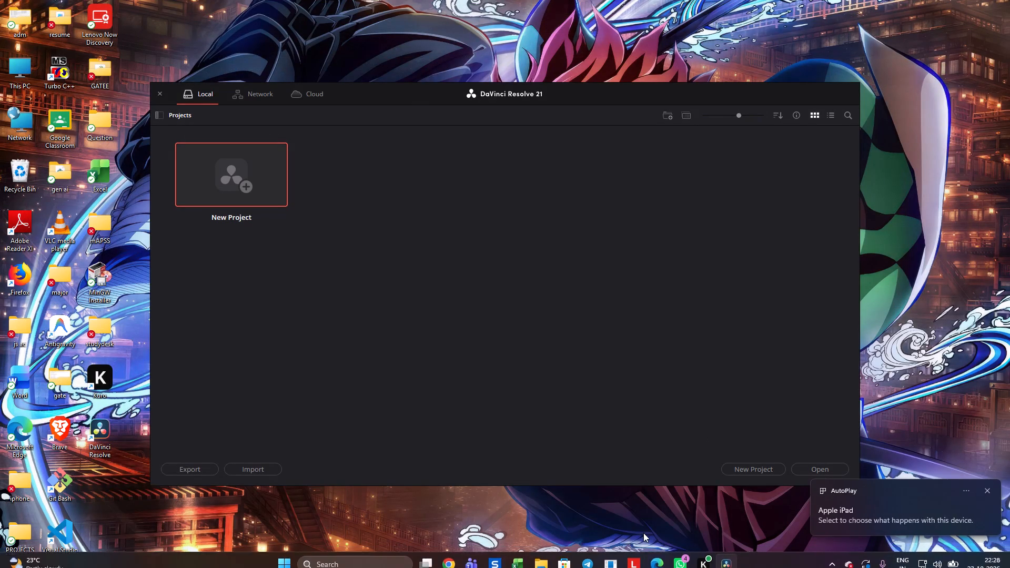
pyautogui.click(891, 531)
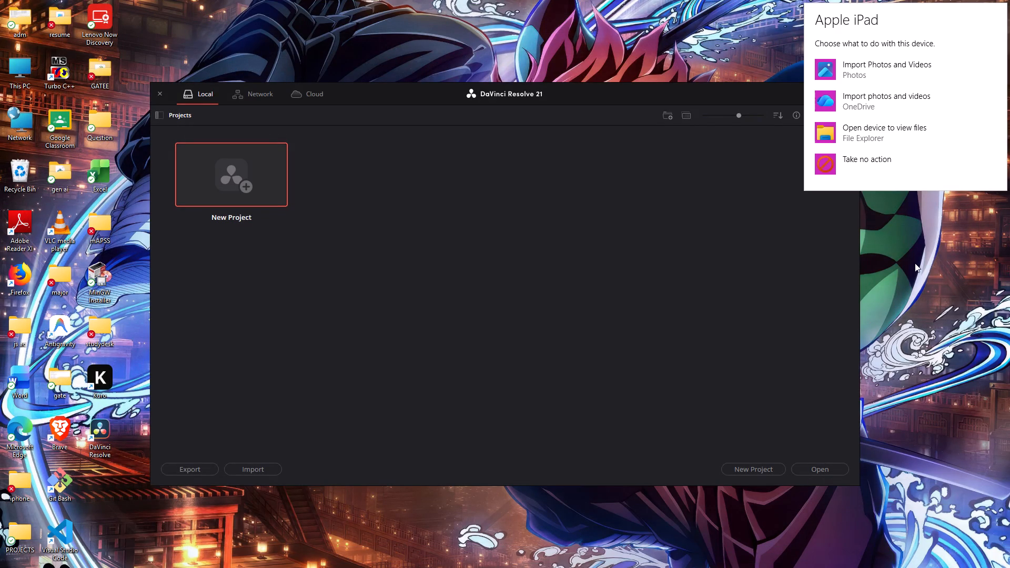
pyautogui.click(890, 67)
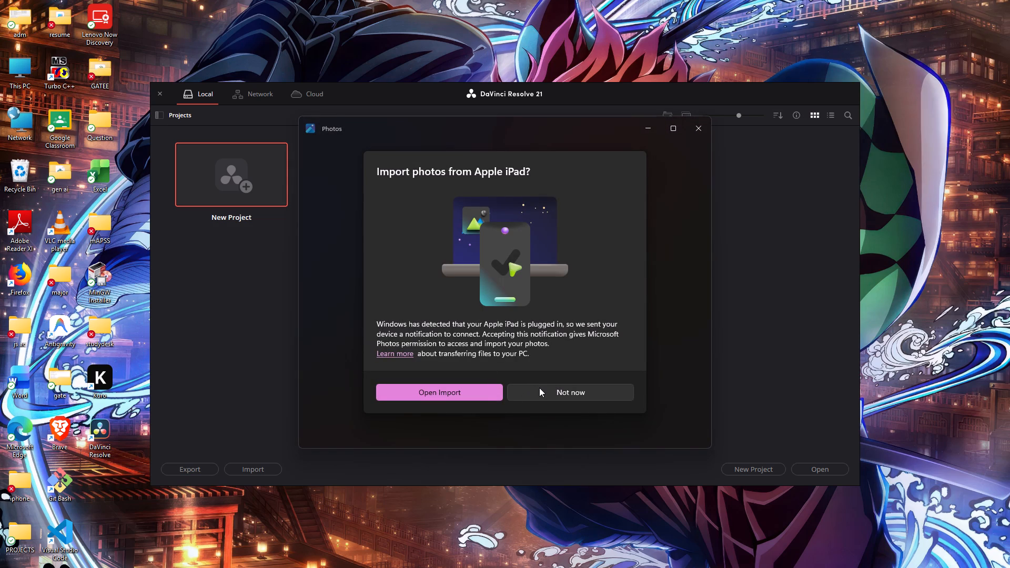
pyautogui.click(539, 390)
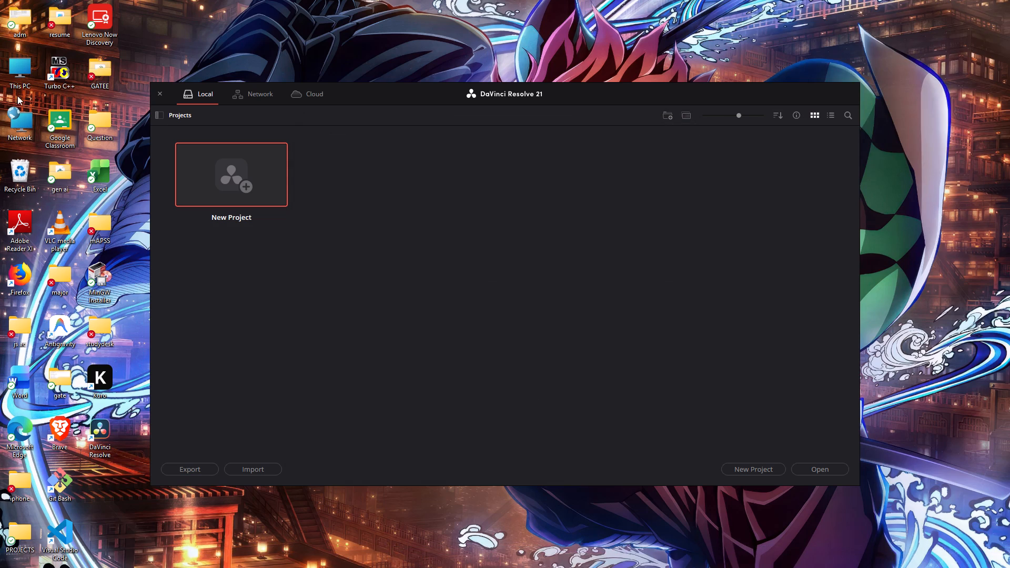
# Reopen the Apple iPad's Internal Storage from This PC to check its contents, and close File Explorer.
pyautogui.doubleClick(14, 78)
pyautogui.doubleClick(144, 109)
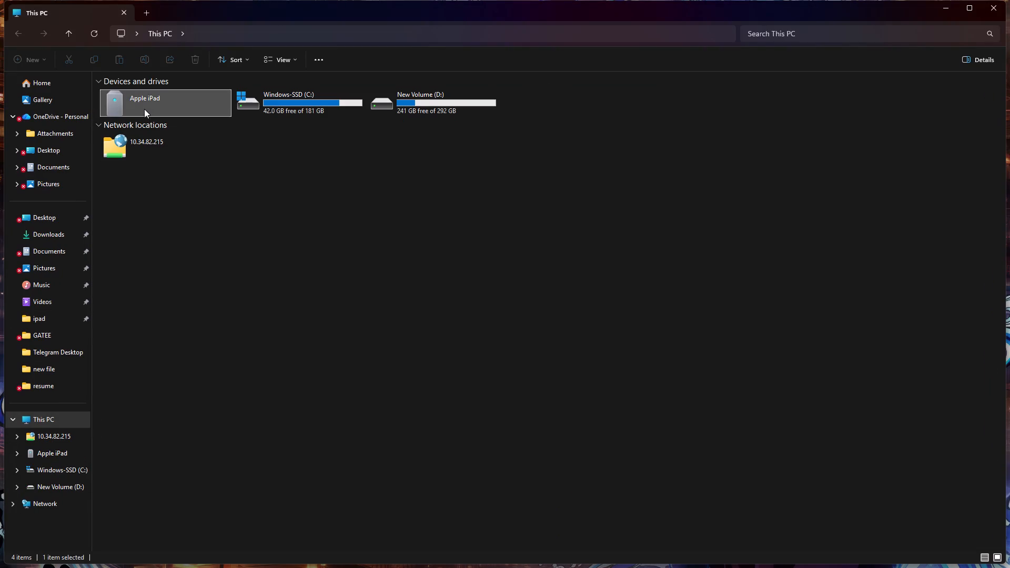
pyautogui.doubleClick(160, 87)
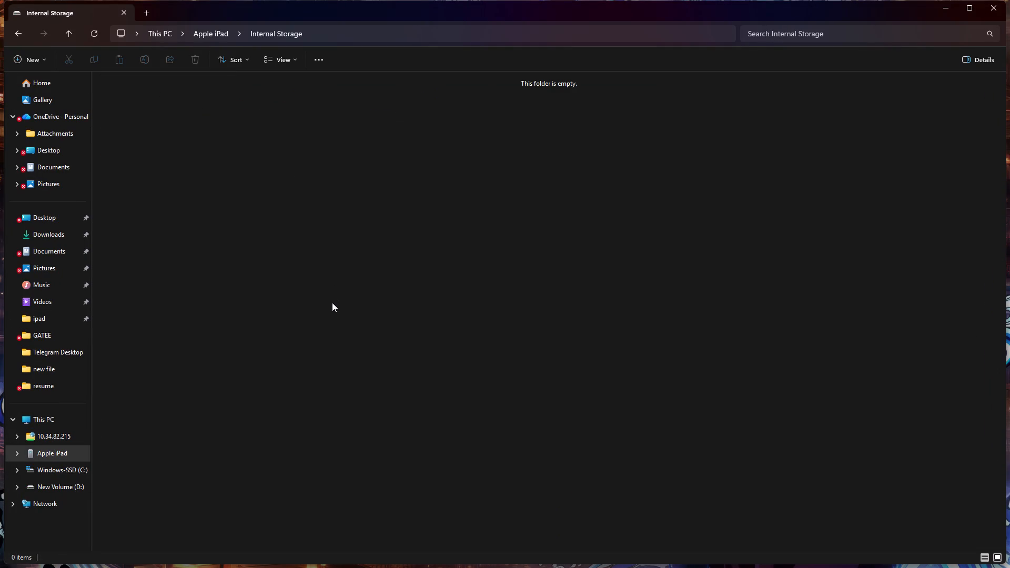
pyautogui.click(986, 2)
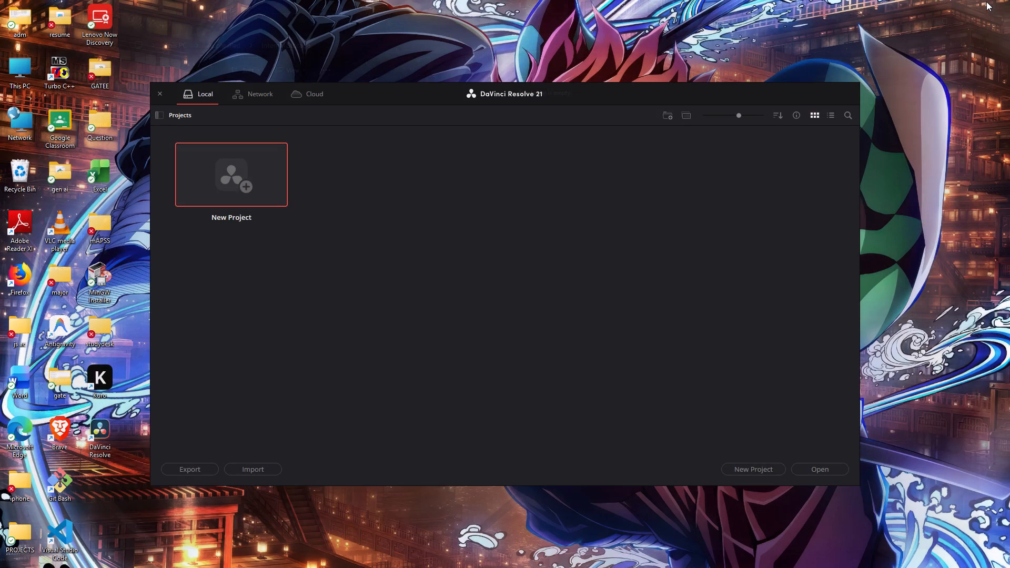
# Start creating a new project in DaVinci Resolve's local project library.
pyautogui.click(239, 190)
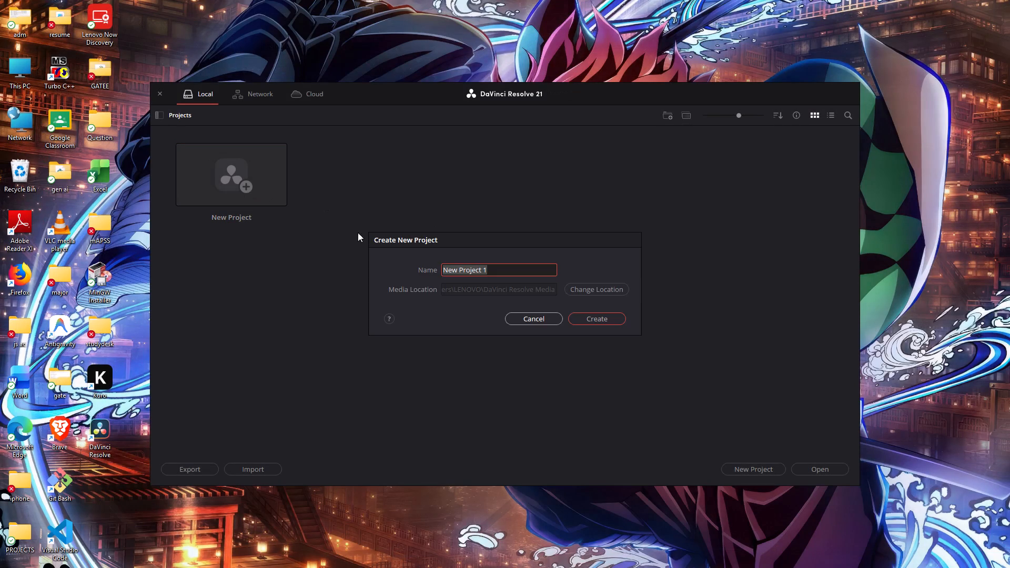
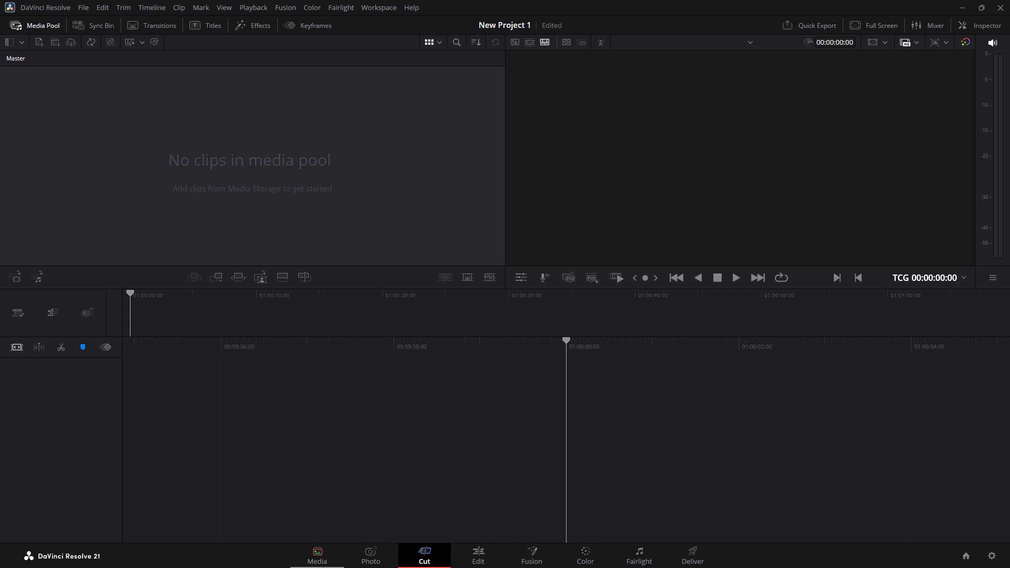
# Switch to File Explorer and open the Apple iPad's Internal Storage from This PC.
pyautogui.scroll(-1, 323, 567)
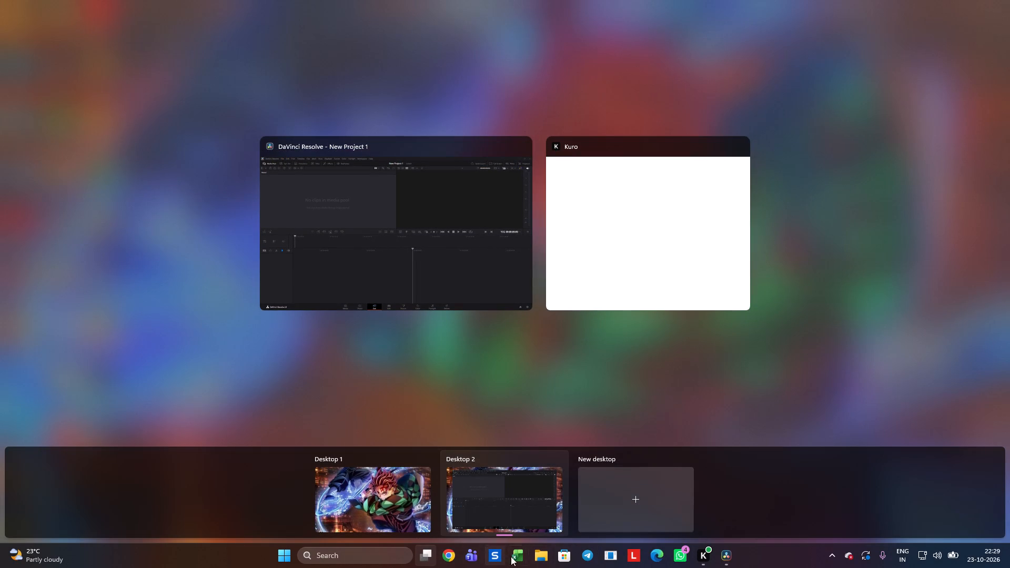
pyautogui.click(533, 561)
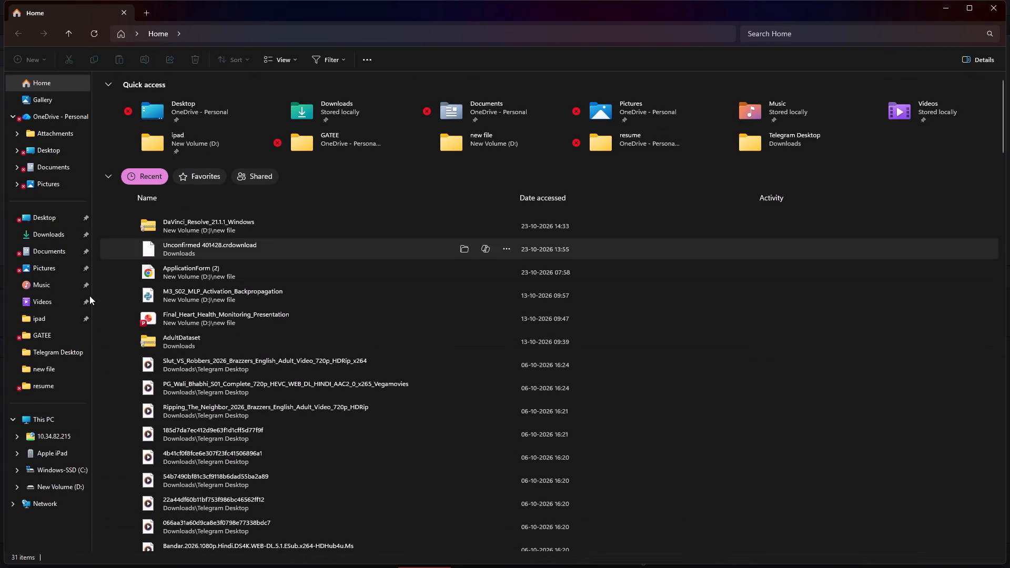
pyautogui.click(50, 415)
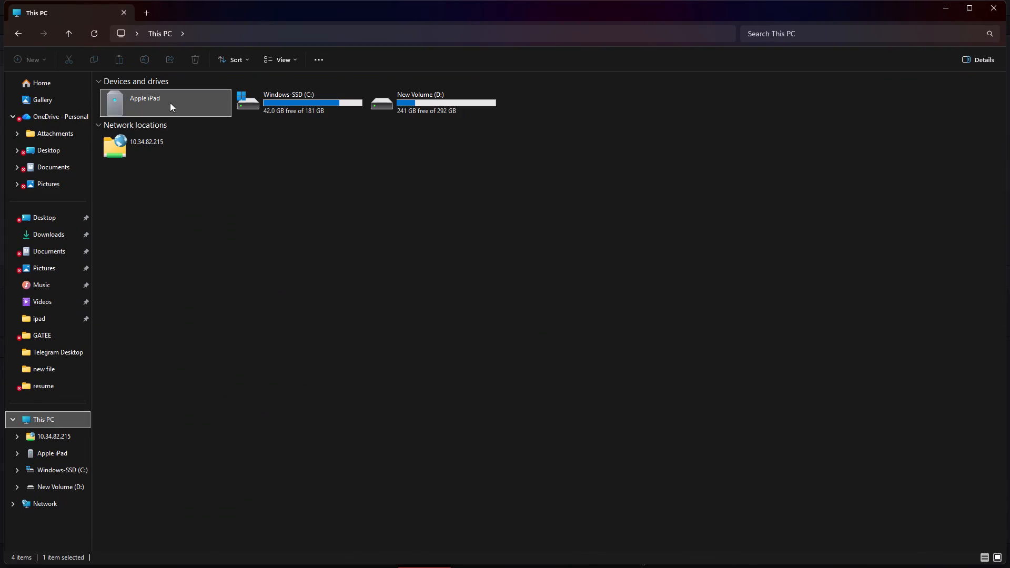
pyautogui.doubleClick(170, 103)
pyautogui.doubleClick(170, 100)
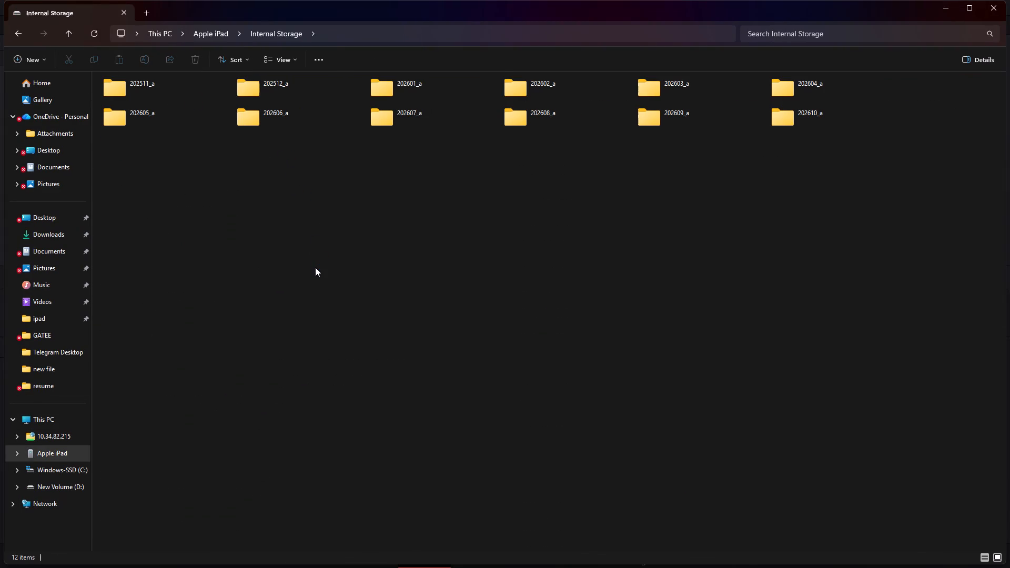
# Look through the iPad folders 202601_a, 202602_a, 202603_a, 202604_a and 202605_a for the footage to edit.
pyautogui.doubleClick(438, 88)
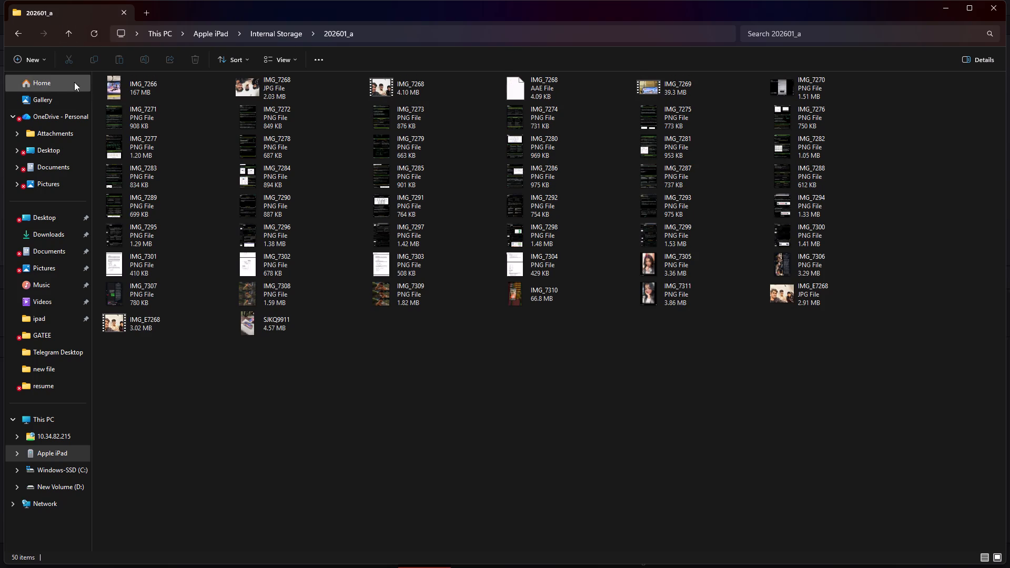
pyautogui.click(20, 33)
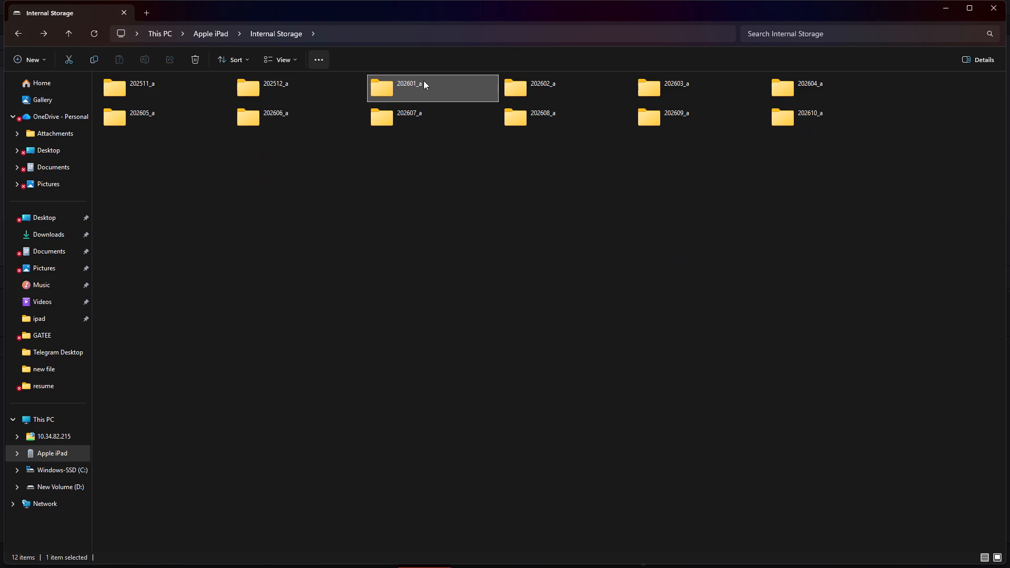
pyautogui.doubleClick(554, 92)
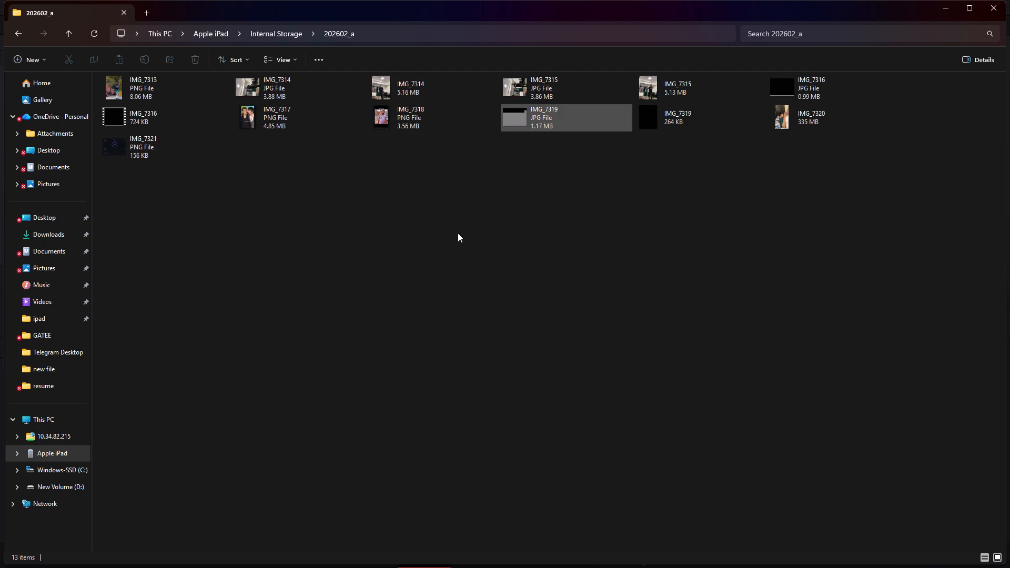
pyautogui.click(14, 28)
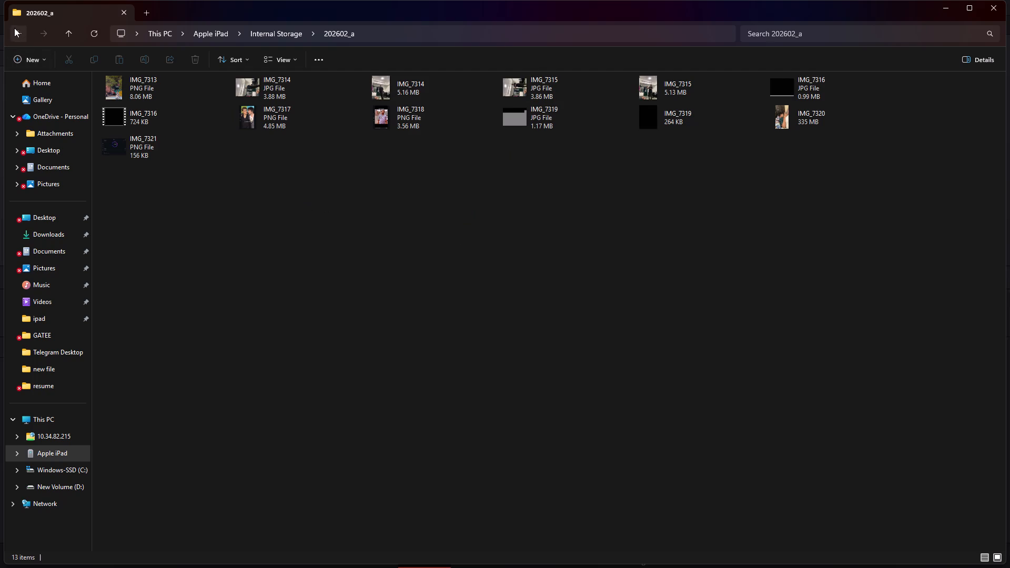
pyautogui.doubleClick(654, 94)
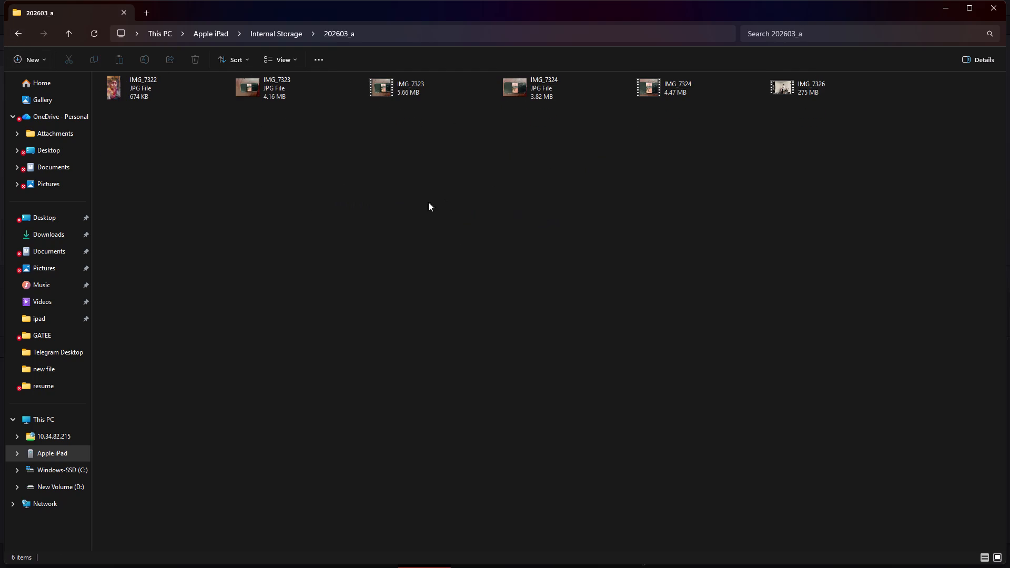
pyautogui.click(20, 42)
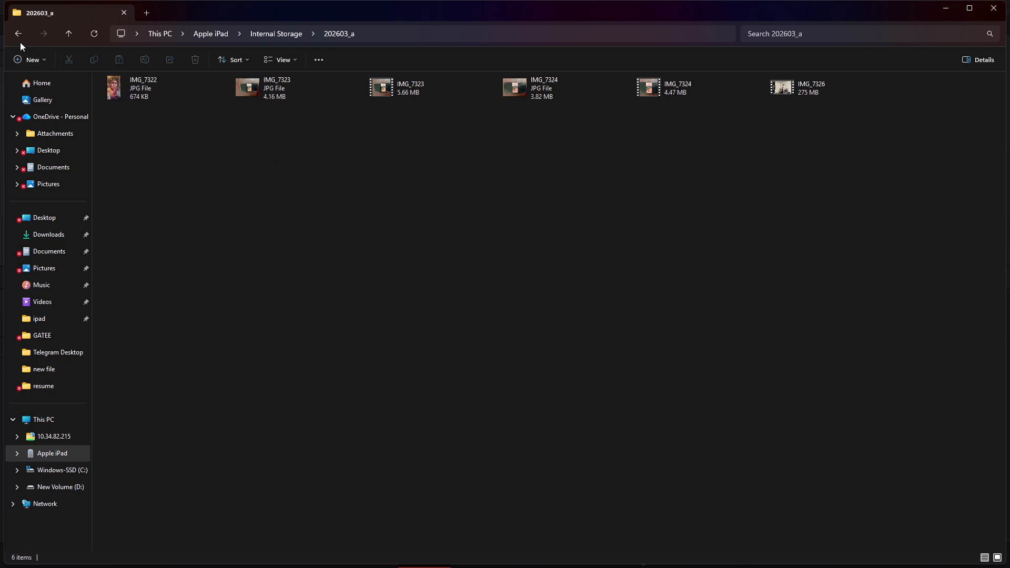
pyautogui.click(17, 37)
pyautogui.doubleClick(776, 79)
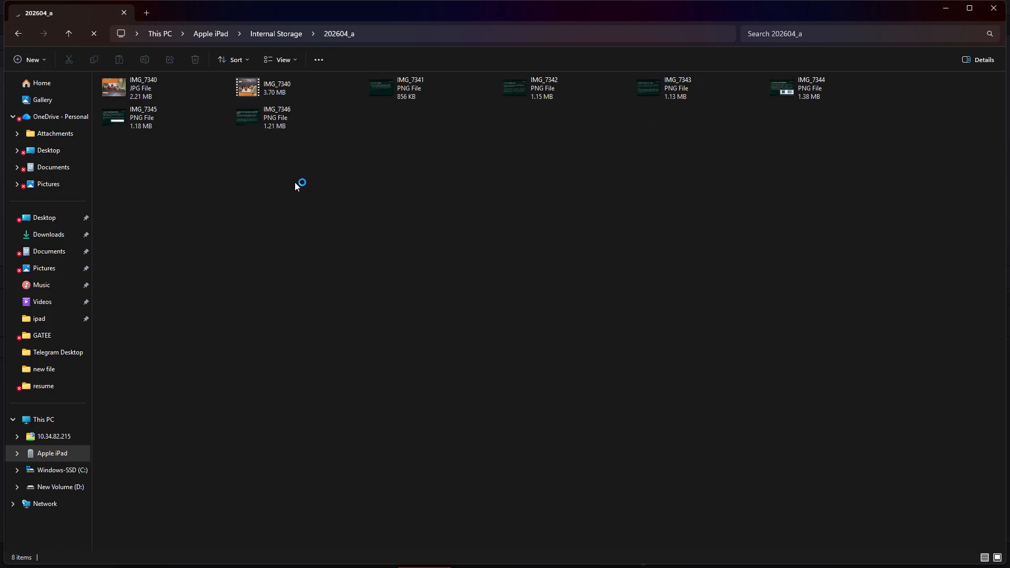
pyautogui.click(267, 219)
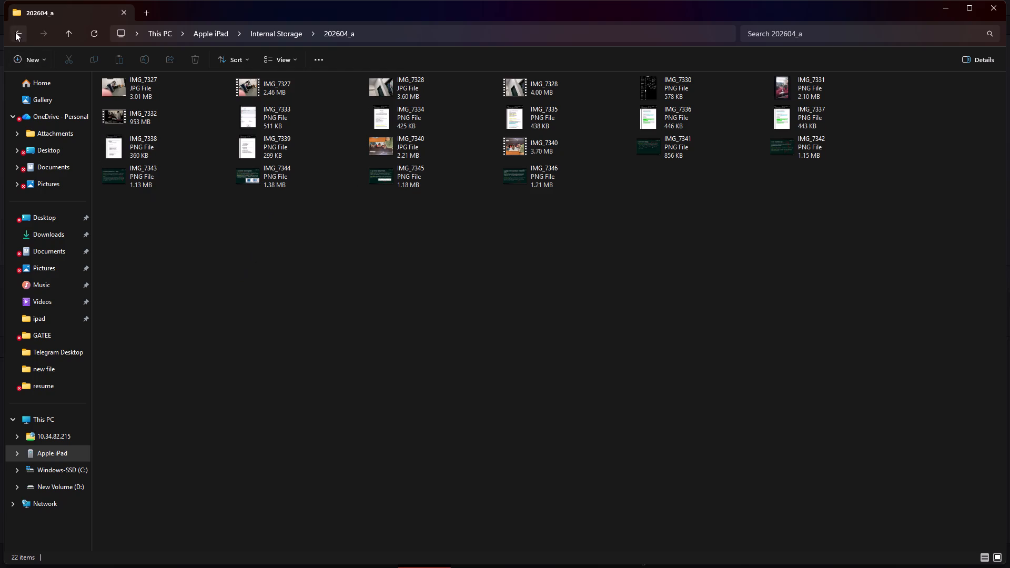
pyautogui.click(15, 32)
pyautogui.doubleClick(168, 111)
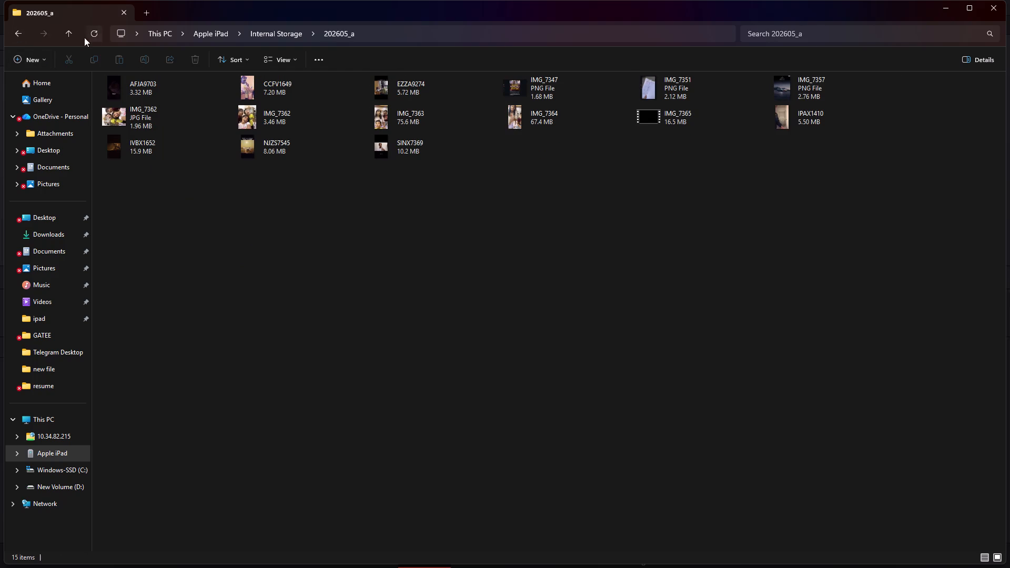
pyautogui.click(16, 27)
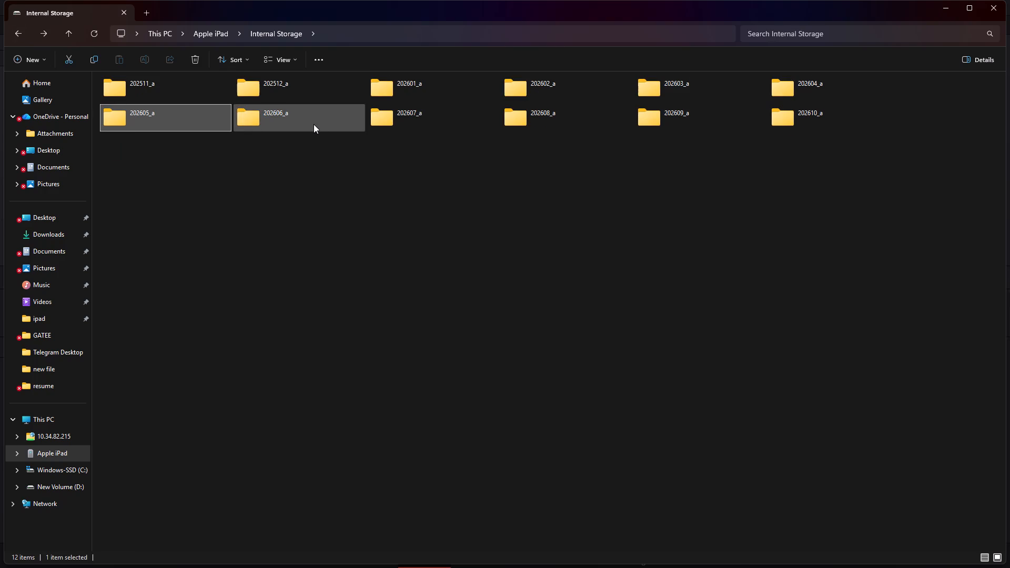
# Copy all the video clips from IMG_8932 through IMG_9130 in the iPad folder 202606_a.
pyautogui.doubleClick(314, 124)
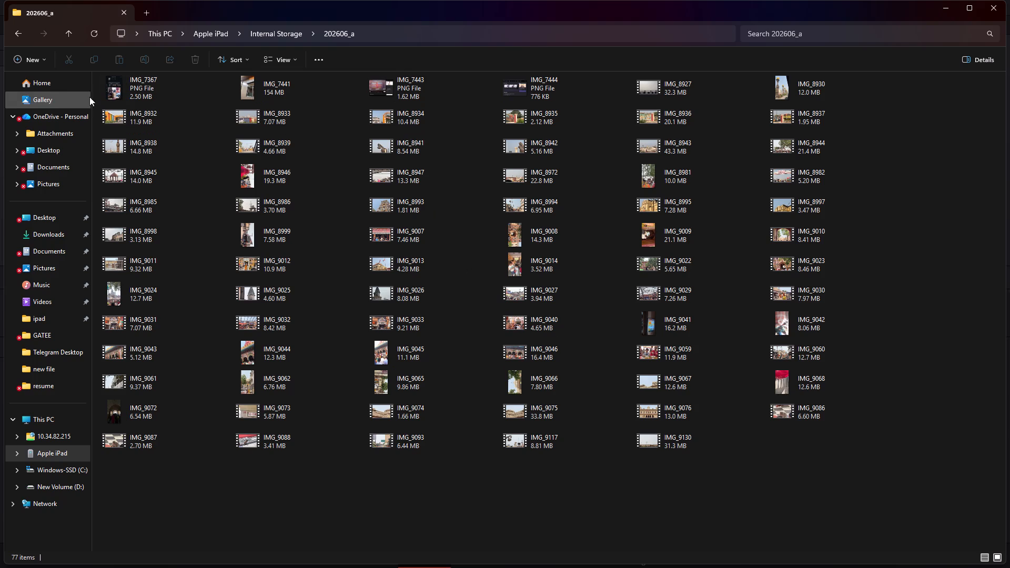
pyautogui.moveTo(96, 101); pyautogui.dragTo(507, 239)
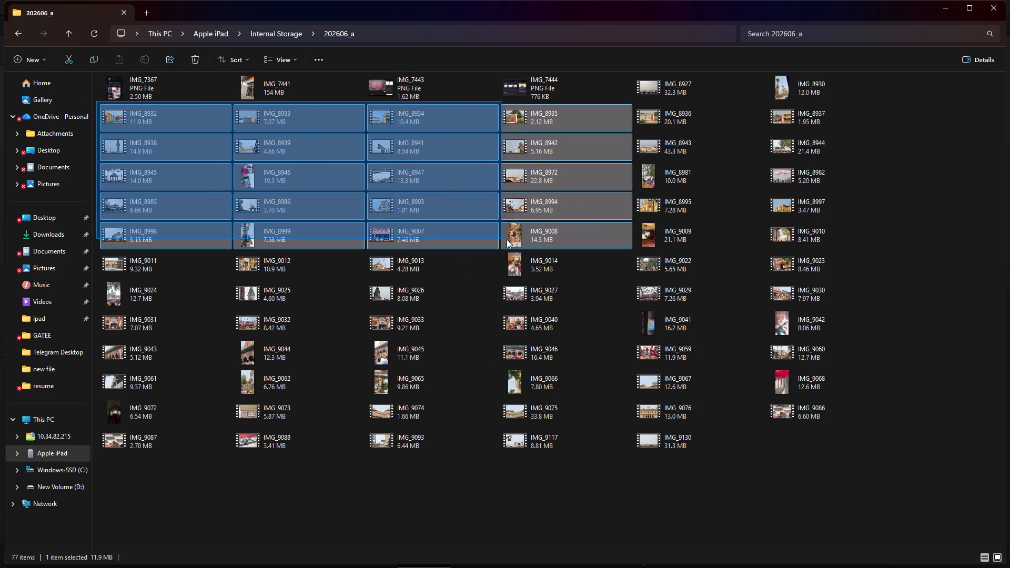
pyautogui.moveTo(507, 239); pyautogui.dragTo(675, 272)
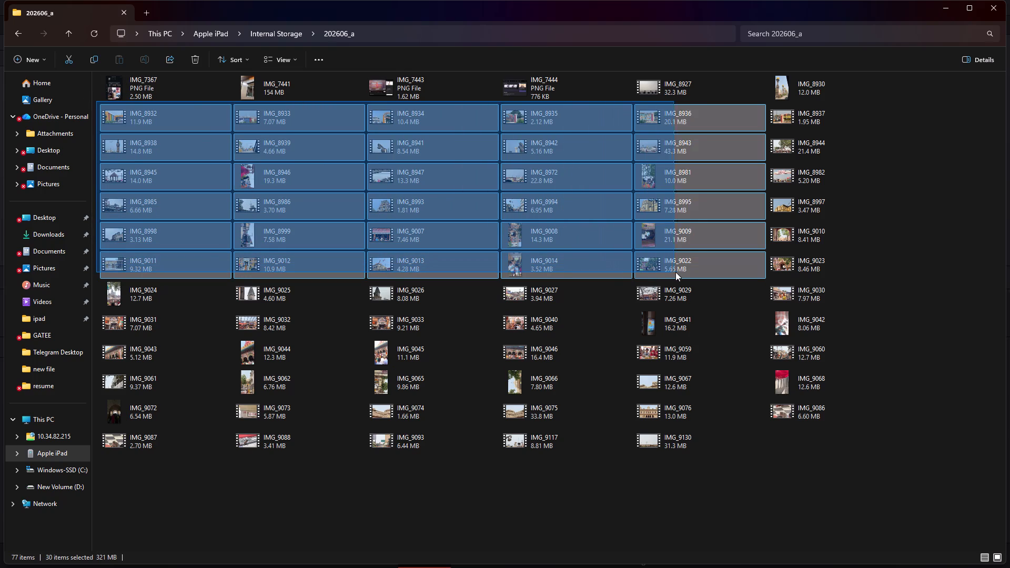
pyautogui.moveTo(675, 272); pyautogui.dragTo(763, 346)
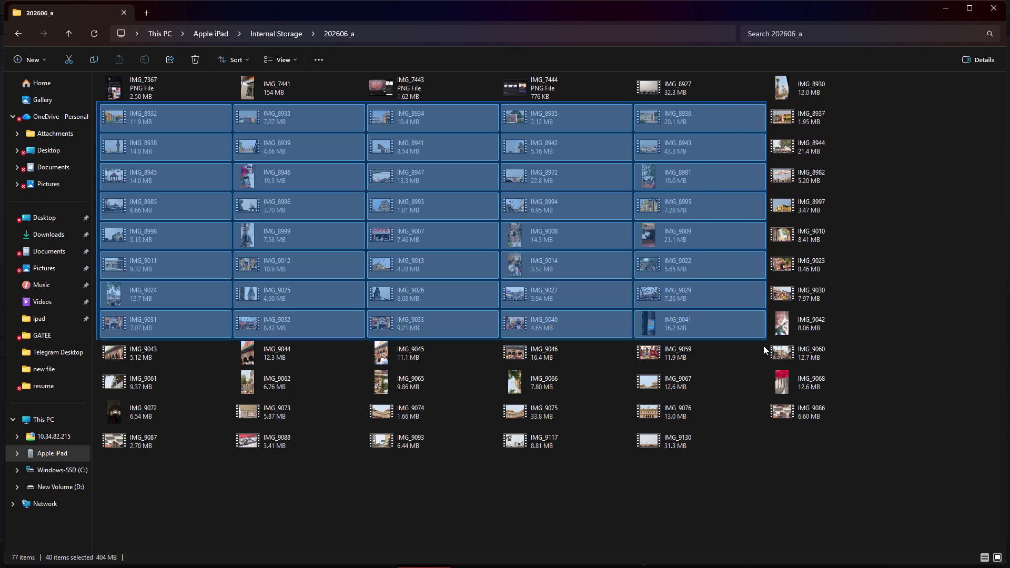
pyautogui.moveTo(763, 346); pyautogui.dragTo(791, 435)
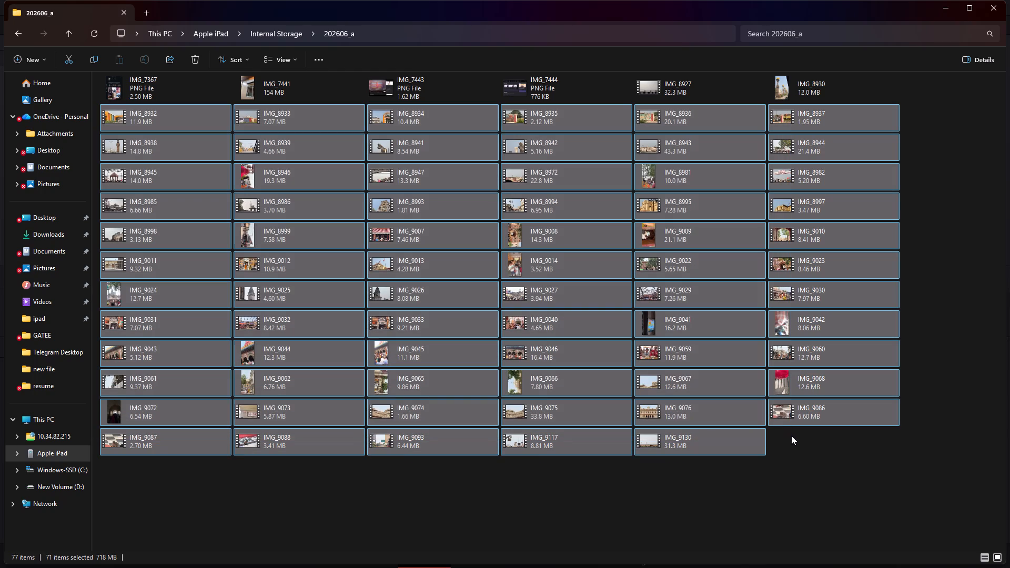
pyautogui.hotkey('ctrl', 'c')
# Check the EDITINGS folder on New Volume (D:), including its .gallery subfolders, and return to the drive's root.
pyautogui.click(60, 483)
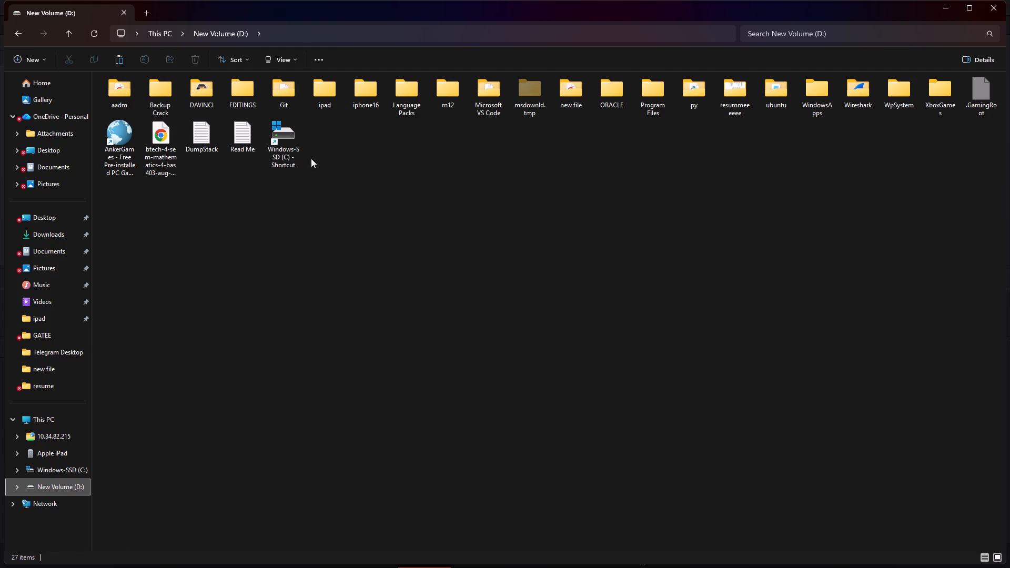
pyautogui.doubleClick(243, 106)
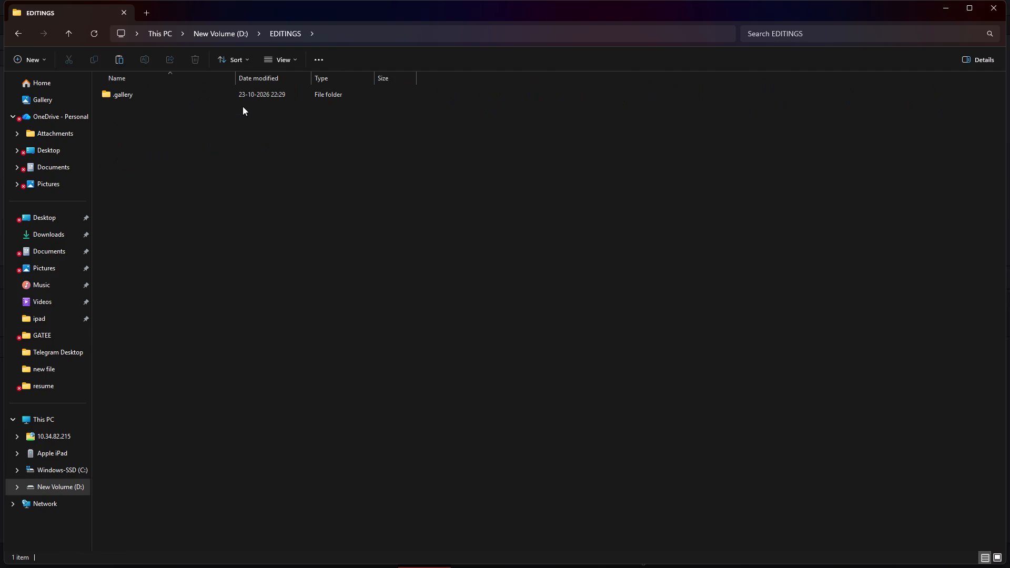
pyautogui.doubleClick(246, 94)
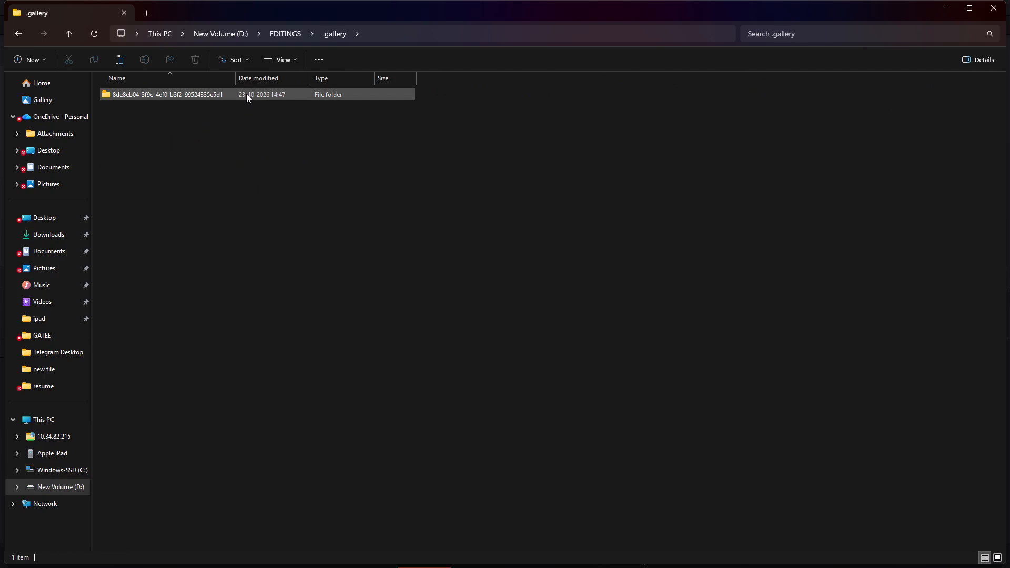
pyautogui.doubleClick(246, 94)
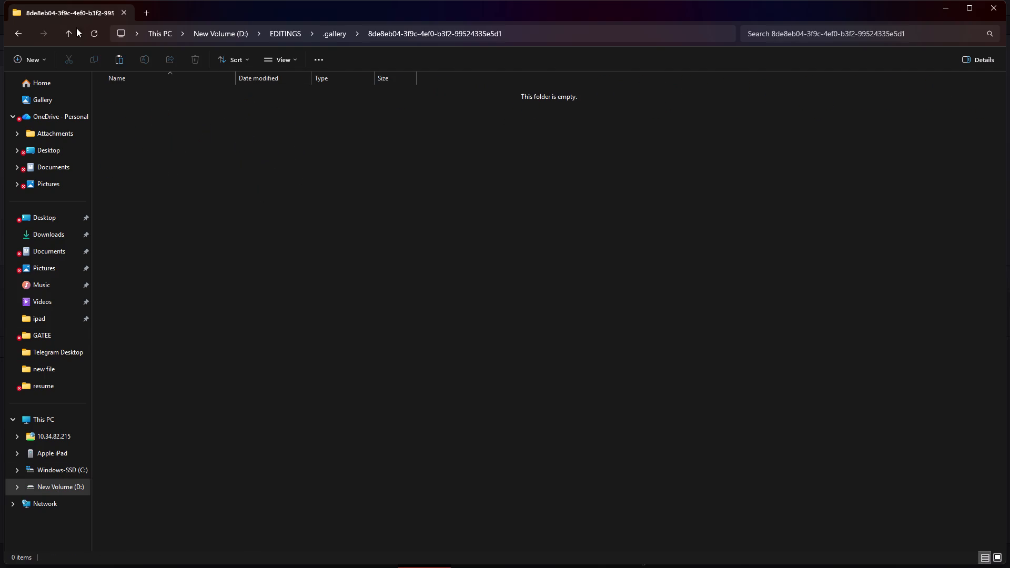
pyautogui.click(21, 34)
pyautogui.click(21, 34)
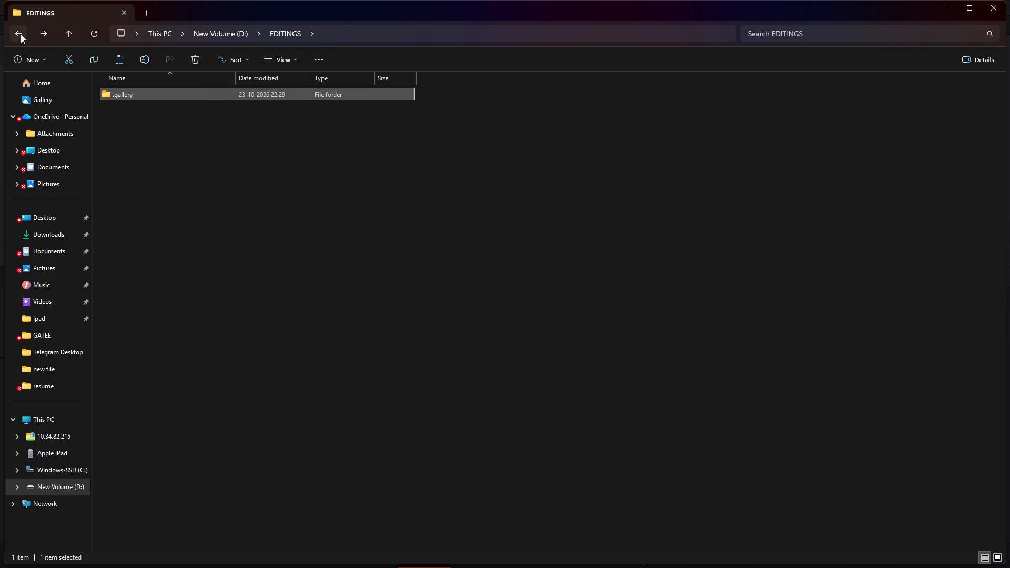
pyautogui.click(21, 34)
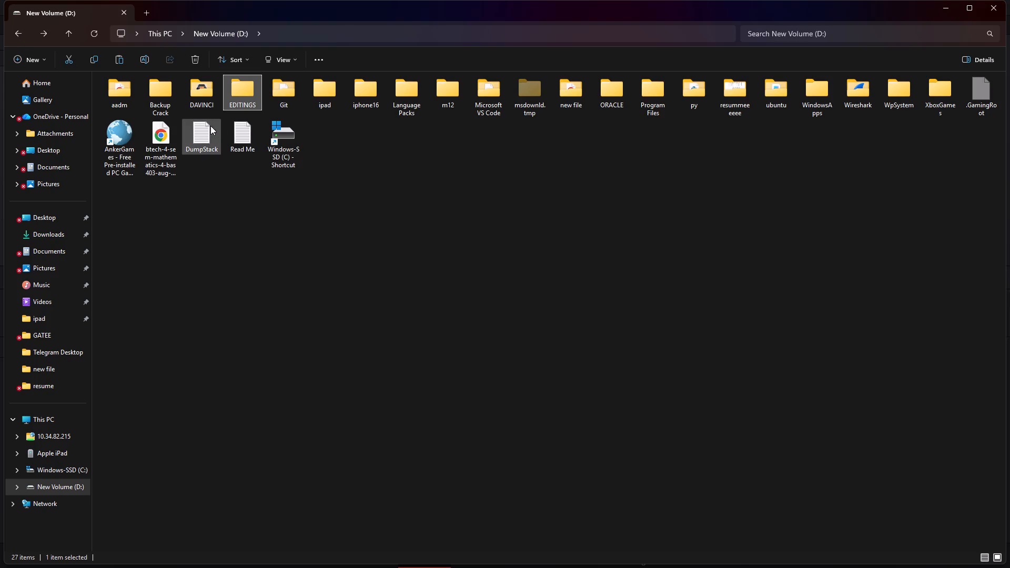
# Create a folder named ayodhya inside EDITINGS\.gallery on New Volume (D:) and open it.
pyautogui.doubleClick(227, 91)
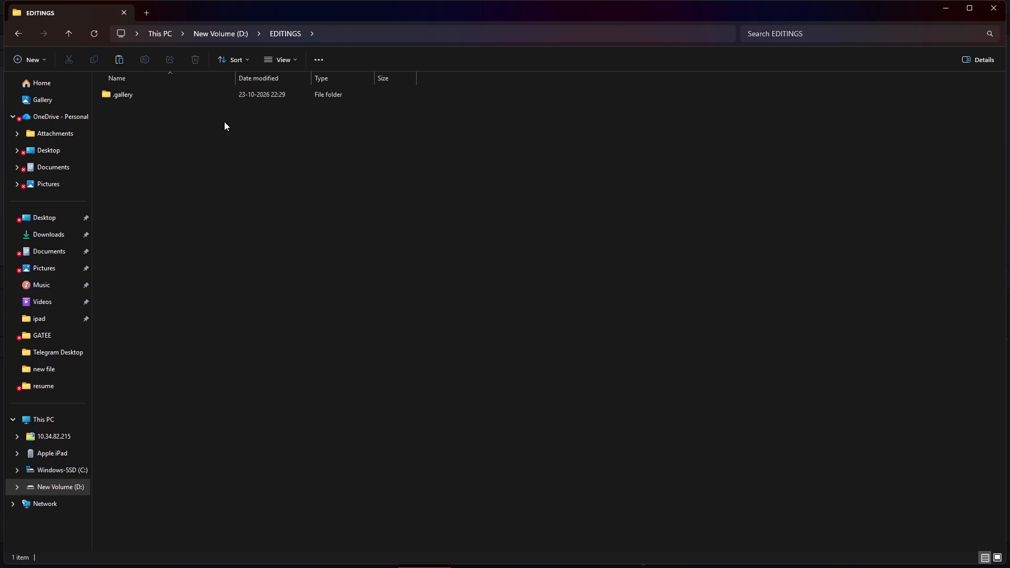
pyautogui.doubleClick(204, 94)
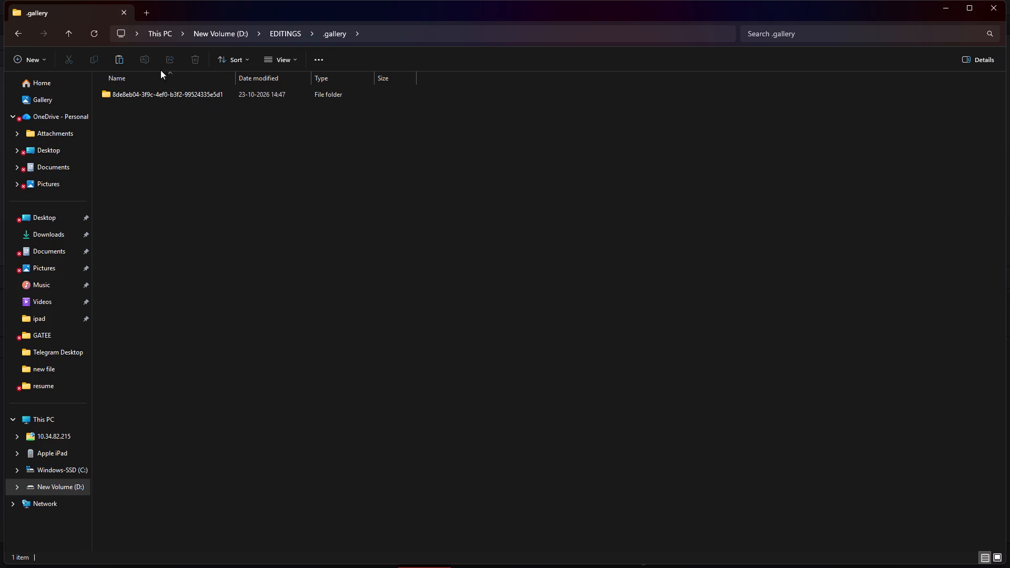
pyautogui.hscroll(-1, 123, 63)
pyautogui.click(19, 60)
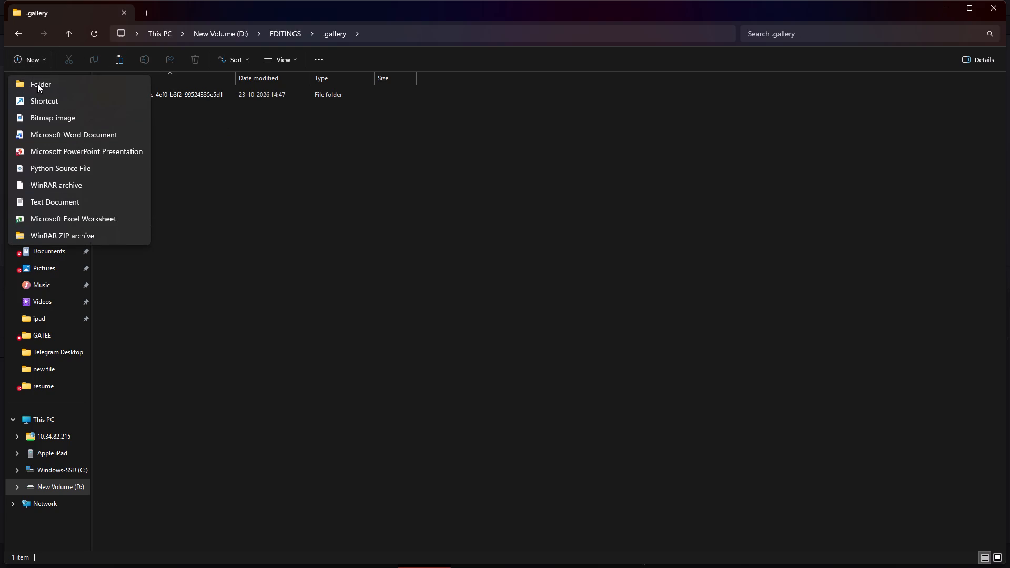
pyautogui.click(37, 84)
pyautogui.write('ayodhya')
pyautogui.press('Return')
pyautogui.press('Return')
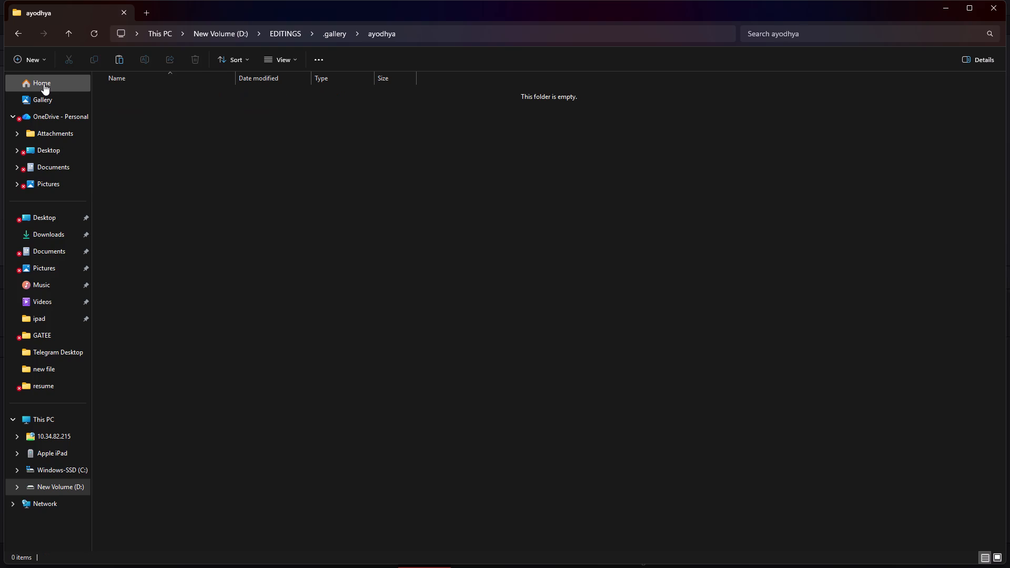
# Paste the copied iPad clips into the ayodhya folder.
pyautogui.hotkey('ctrl', 'v')
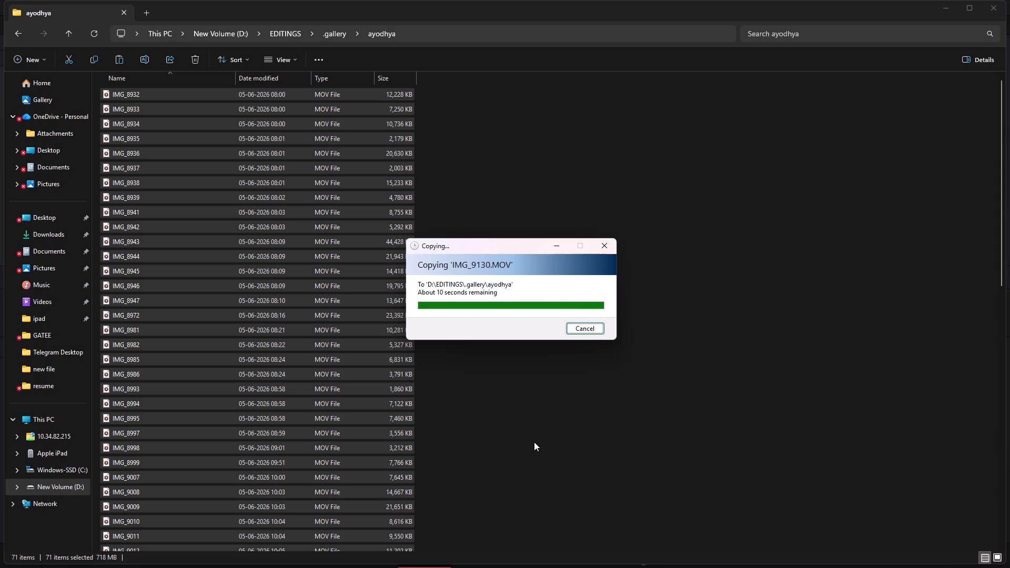
pyautogui.click(656, 291)
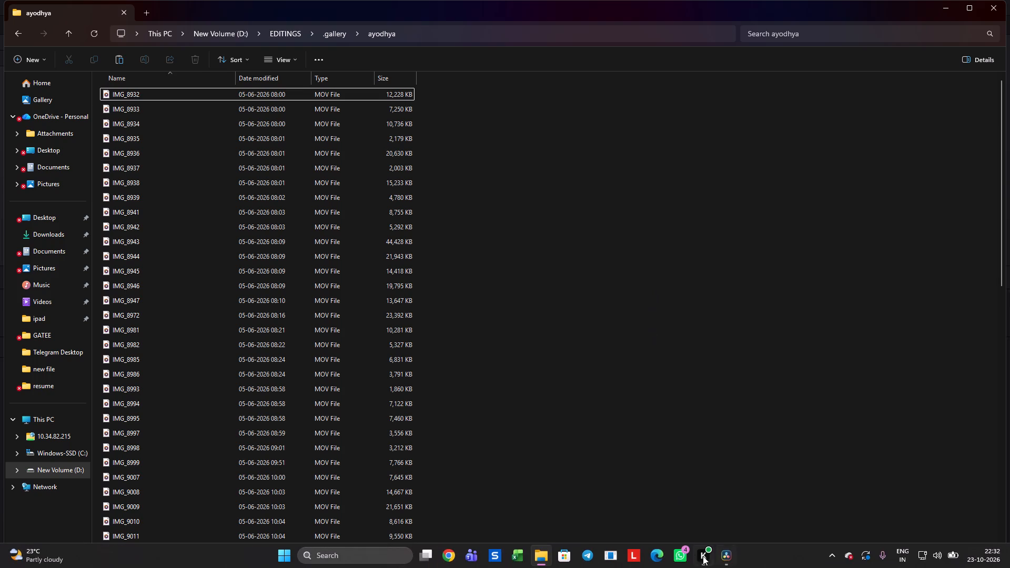
# Switch back to New Project 1 in DaVinci Resolve and check the options for its empty Master bin.
pyautogui.click(721, 549)
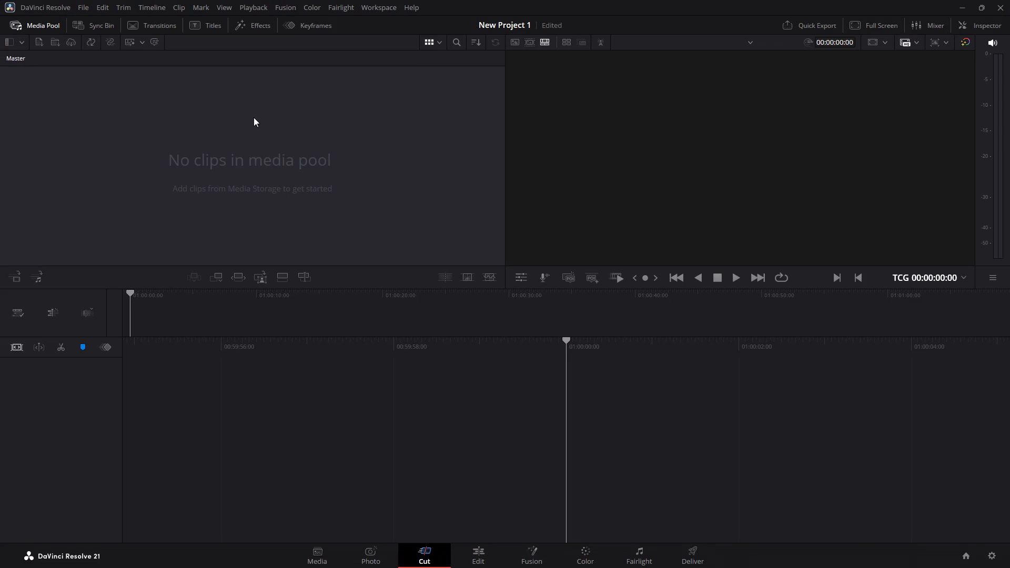
pyautogui.rightClick(254, 117)
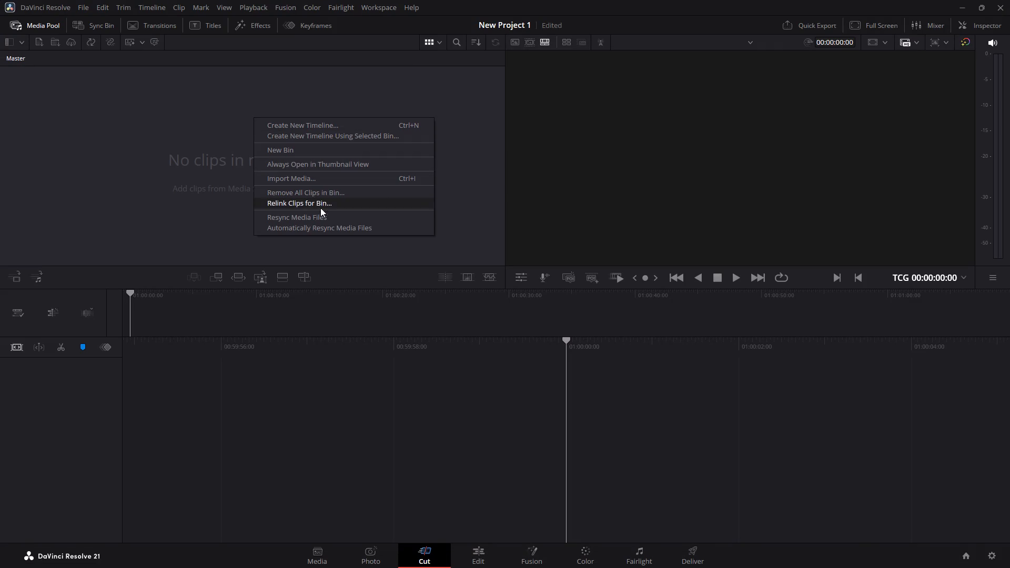
pyautogui.click(197, 148)
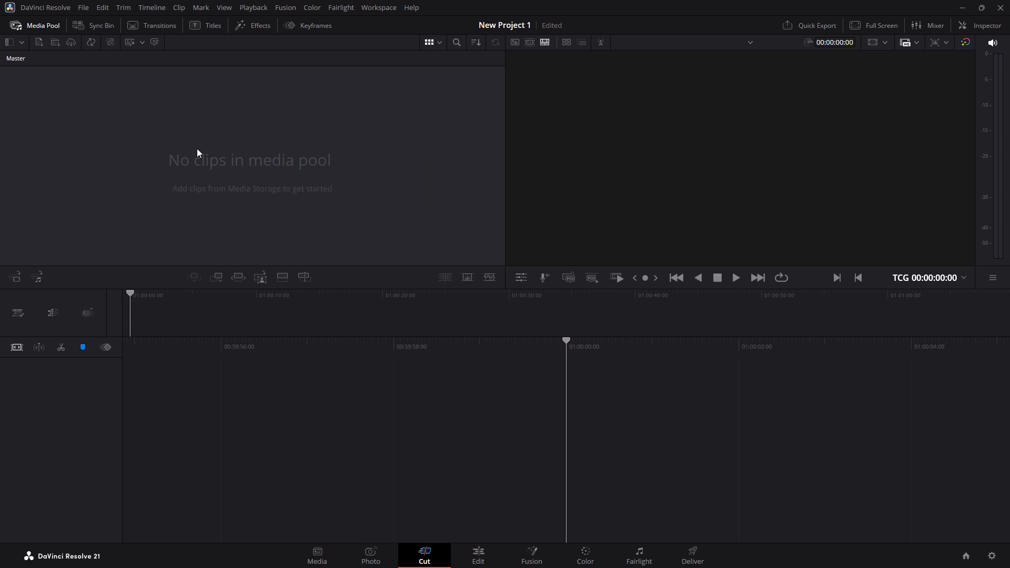
# Open media import for the Master bin and browse to EDITINGS\.gallery\ayodhya on New Volume (D:).
pyautogui.click(197, 148)
pyautogui.rightClick(197, 148)
pyautogui.doubleClick(209, 136)
pyautogui.rightClick(225, 133)
pyautogui.click(300, 193)
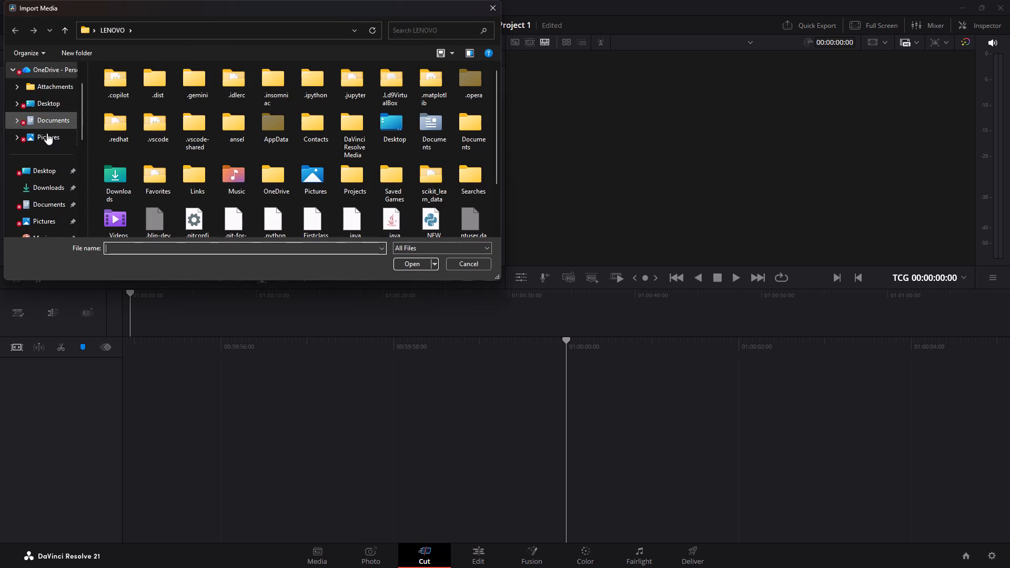
pyautogui.scroll(-3, 46, 166)
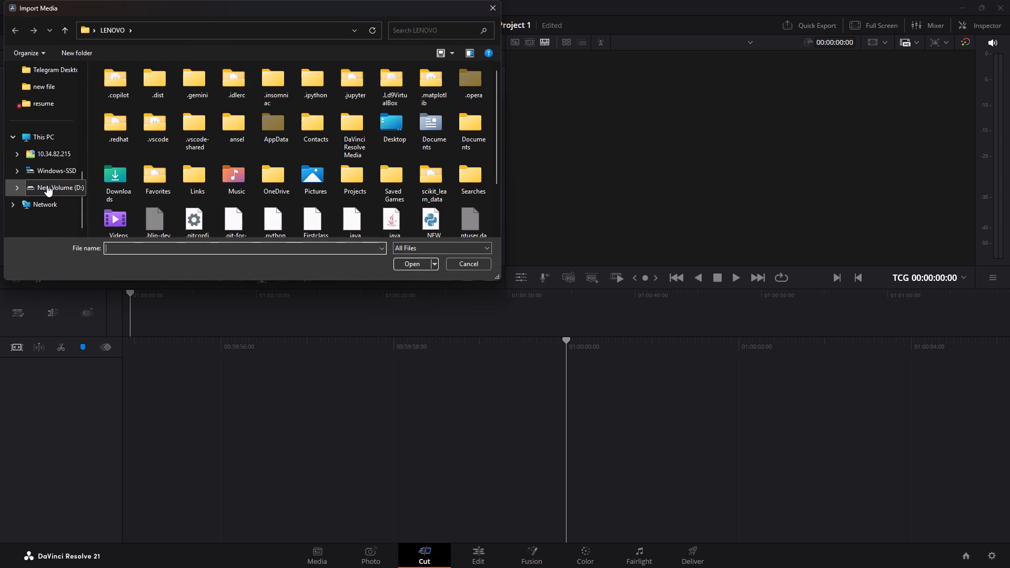
pyautogui.click(47, 185)
pyautogui.doubleClick(140, 127)
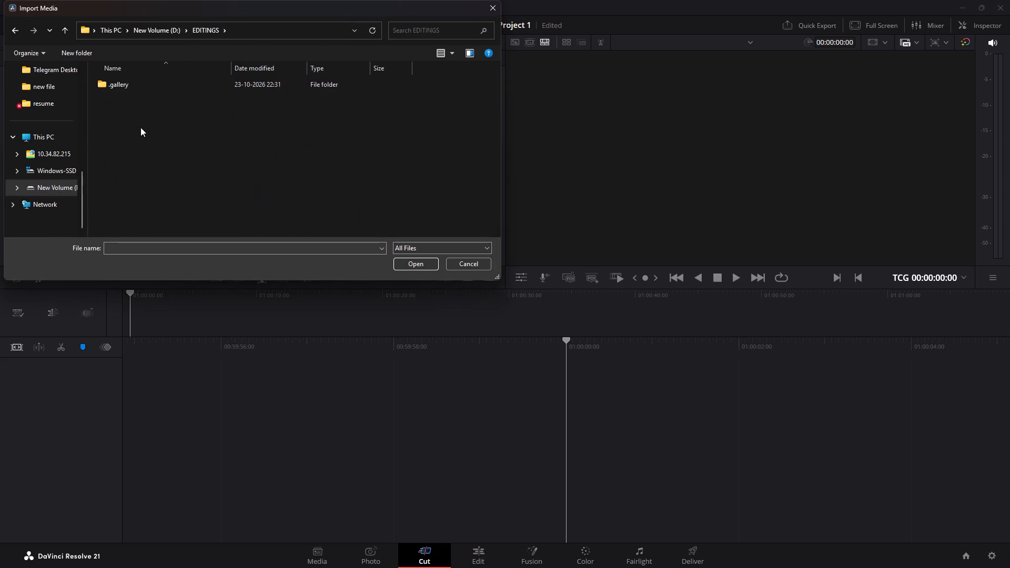
pyautogui.doubleClick(141, 89)
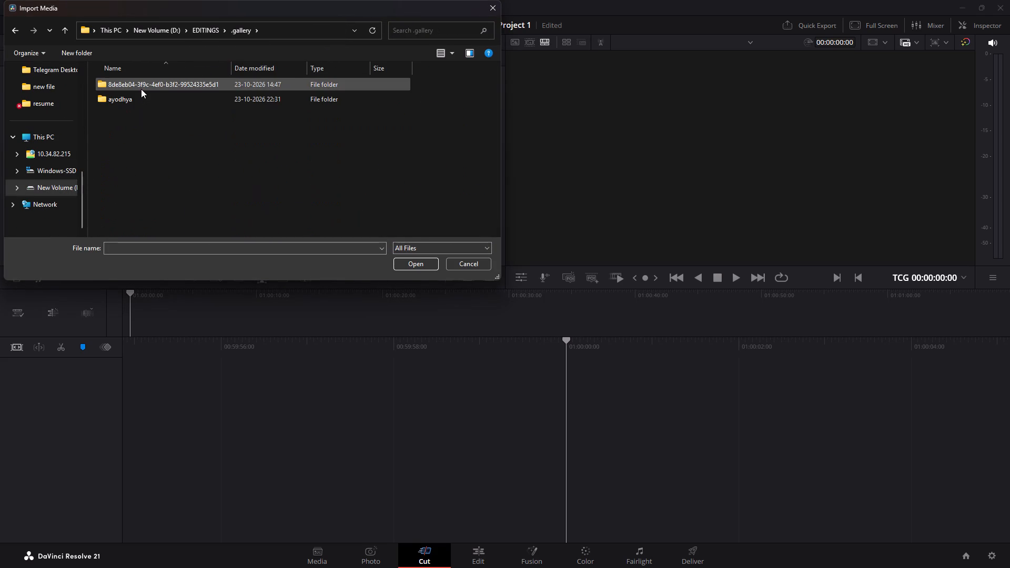
pyautogui.doubleClick(140, 102)
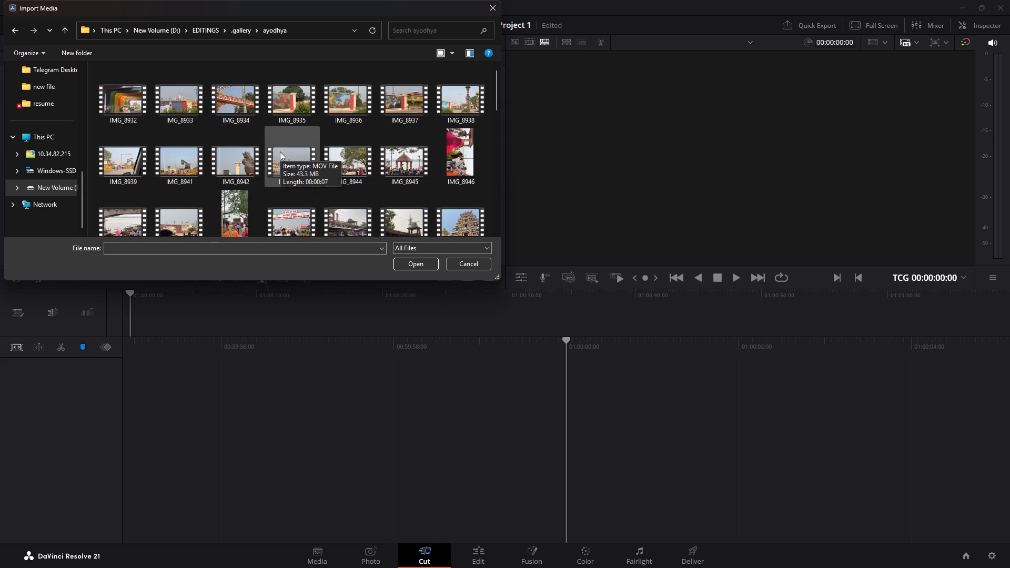
# Import the folder's first three rows of clips, IMG_8932 through IMG_8993, changing the project frame rate to 30 frames per second.
pyautogui.click(135, 115)
pyautogui.click(174, 109)
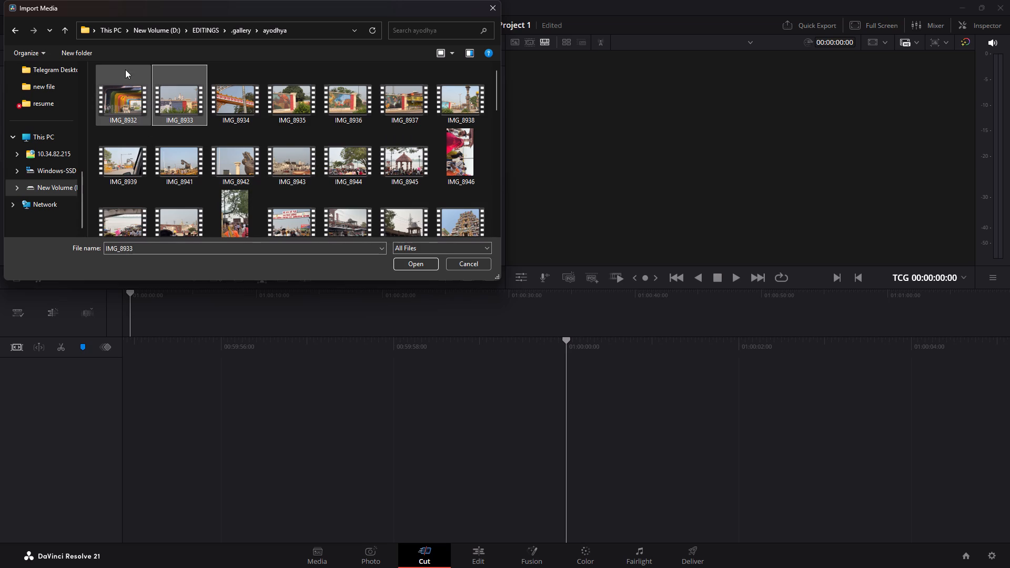
pyautogui.moveTo(92, 65); pyautogui.dragTo(389, 178)
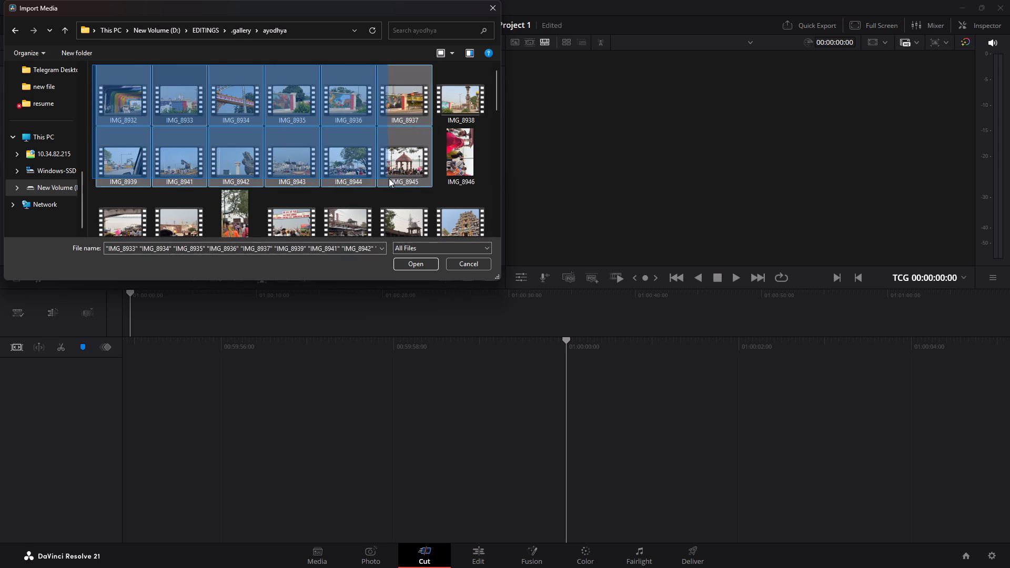
pyautogui.moveTo(389, 178); pyautogui.dragTo(475, 222)
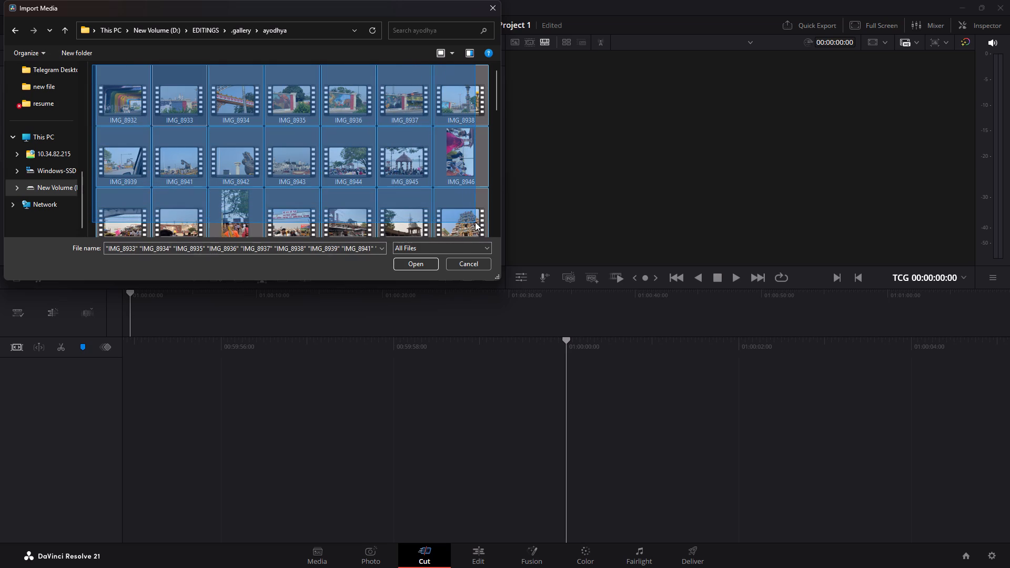
pyautogui.click(431, 260)
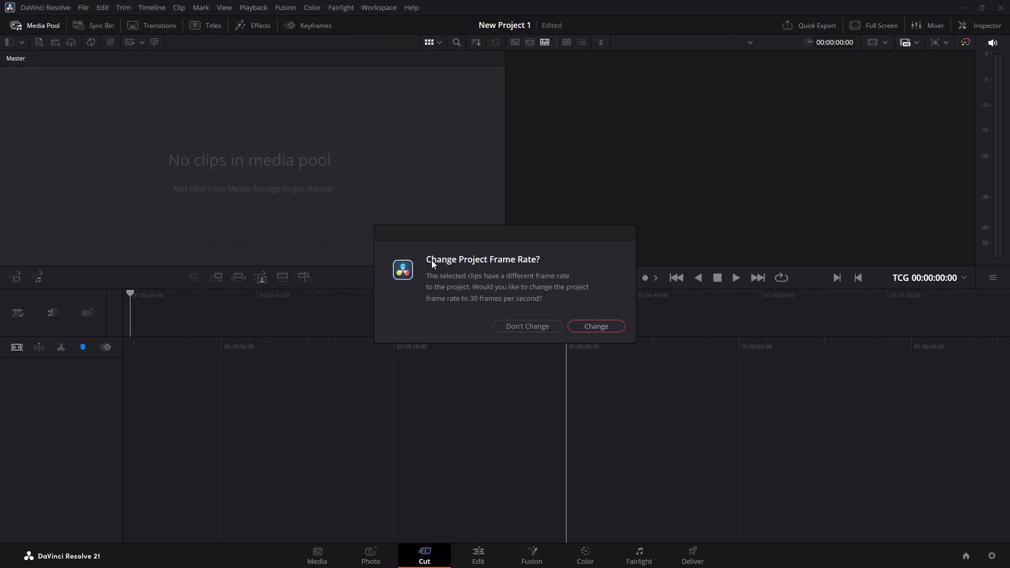
pyautogui.click(594, 322)
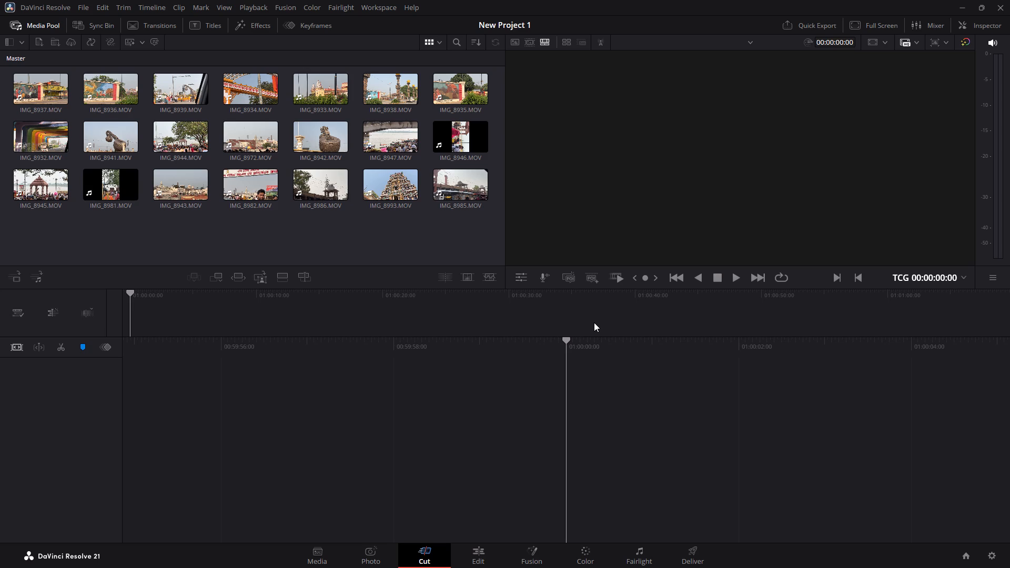
# Preview the imported clips IMG_8937.MOV and IMG_8934.MOV by playing them in the Cut page viewer.
pyautogui.click(52, 75)
pyautogui.doubleClick(52, 75)
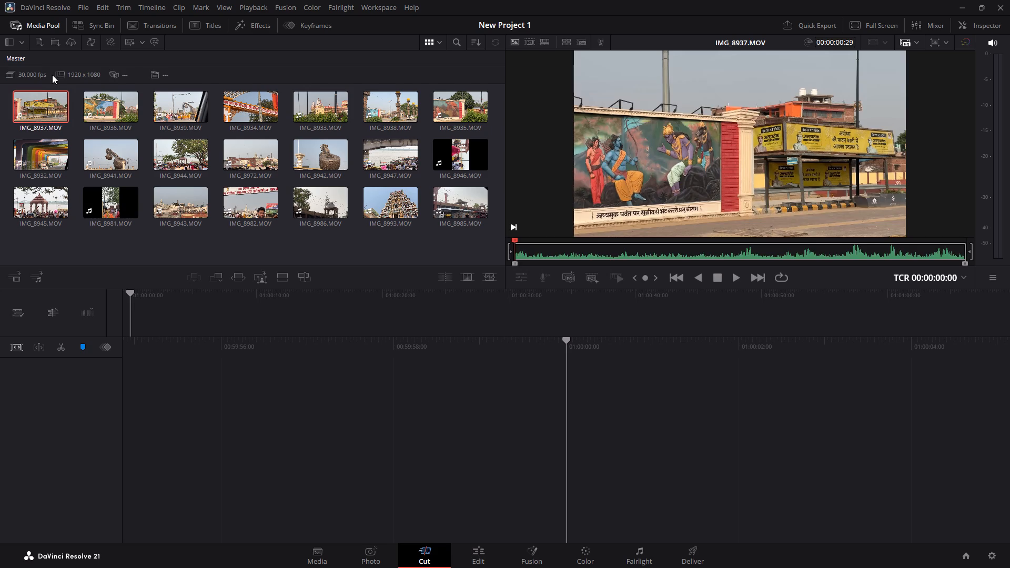
pyautogui.click(778, 205)
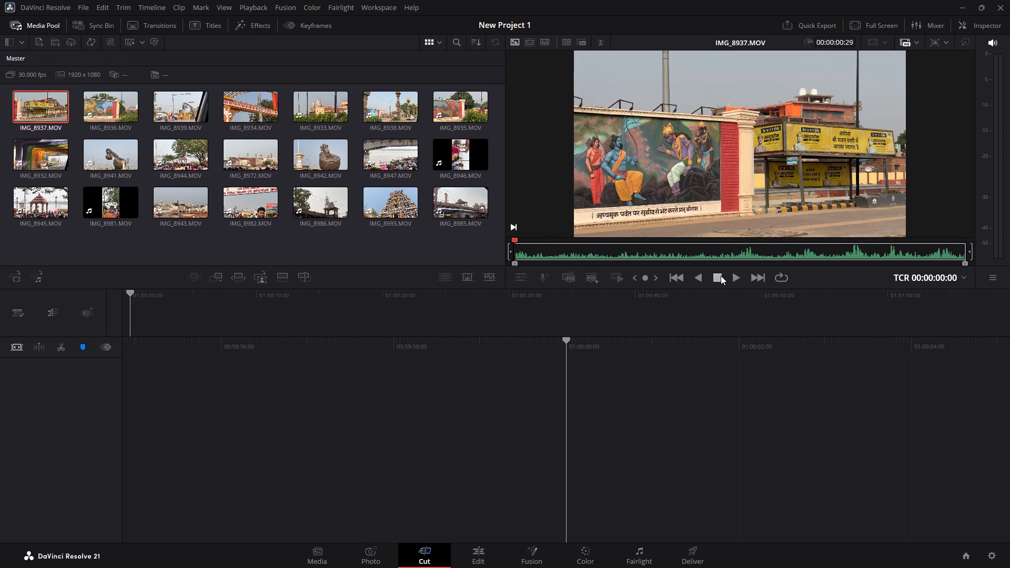
pyautogui.click(721, 276)
pyautogui.click(733, 276)
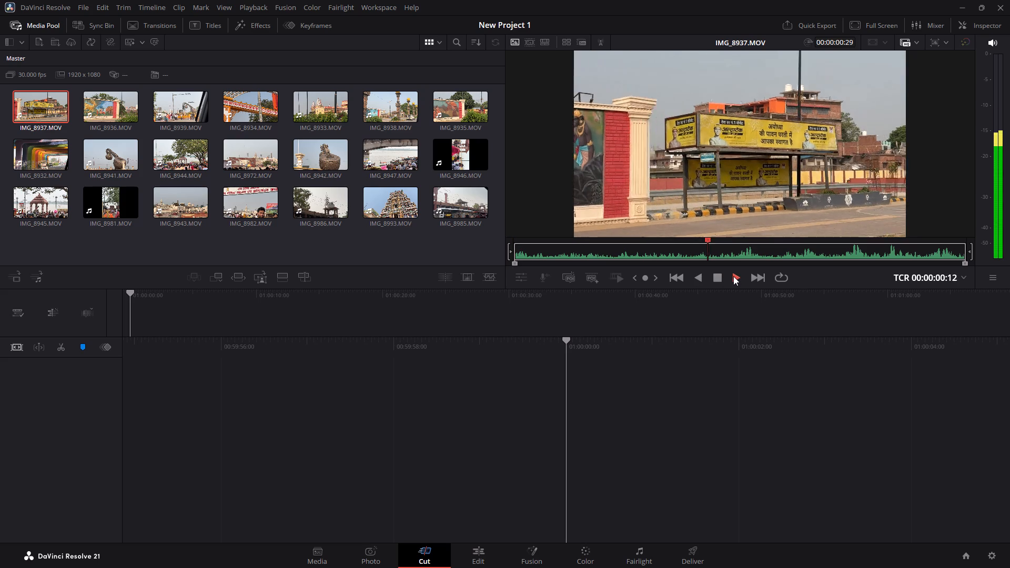
pyautogui.click(733, 276)
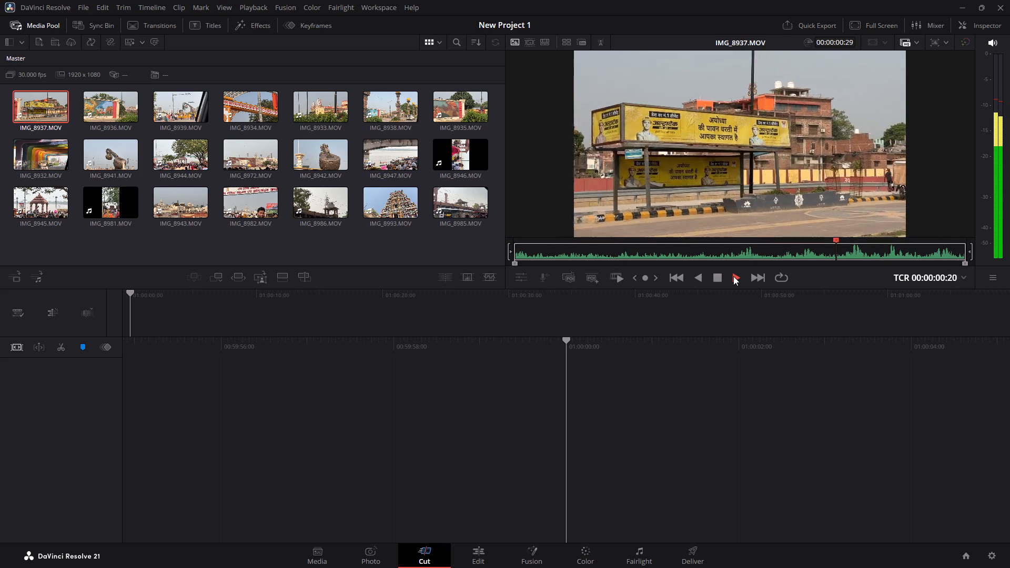
pyautogui.click(733, 276)
pyautogui.click(767, 173)
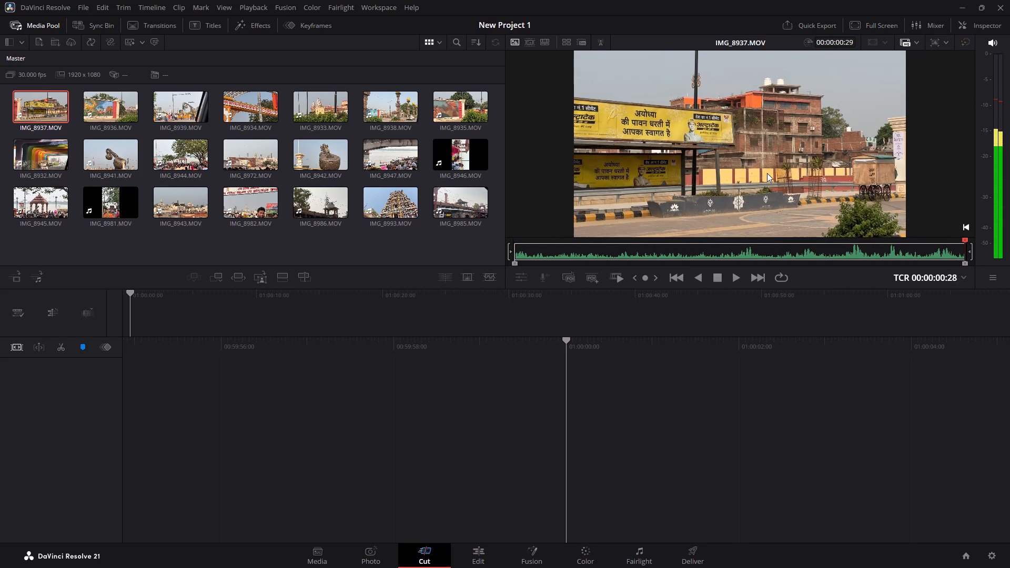
pyautogui.doubleClick(224, 111)
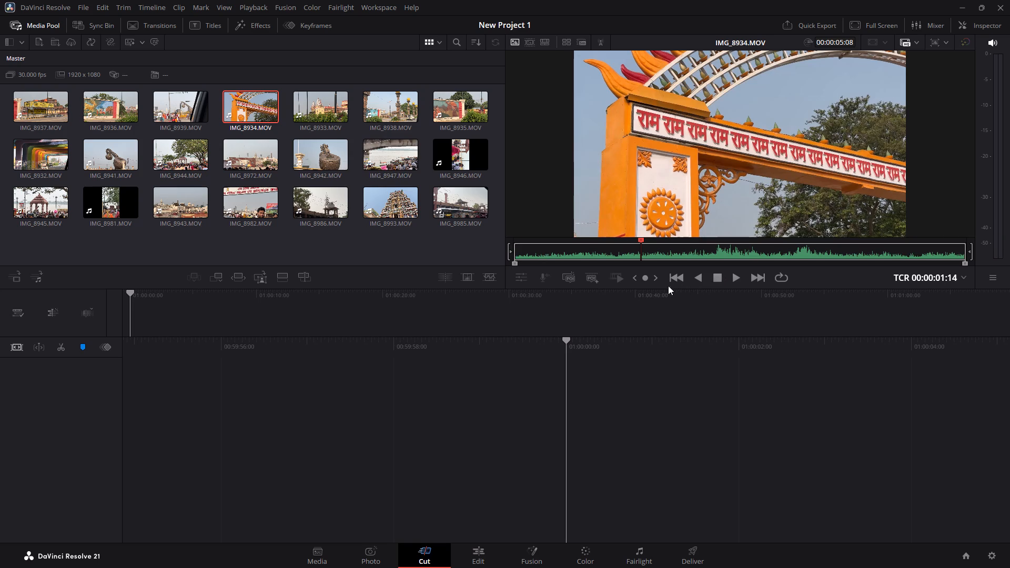
pyautogui.click(738, 276)
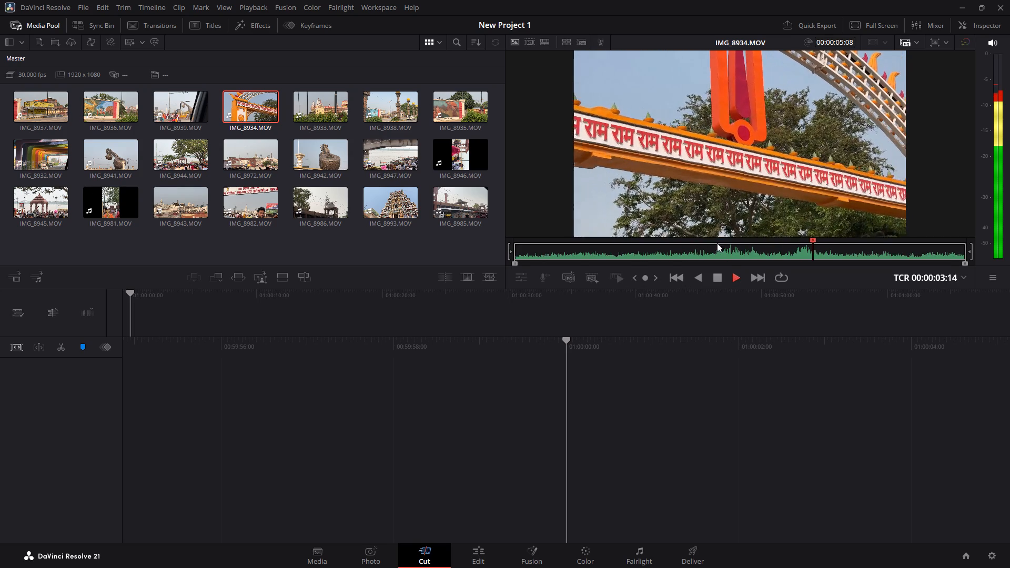
pyautogui.click(676, 202)
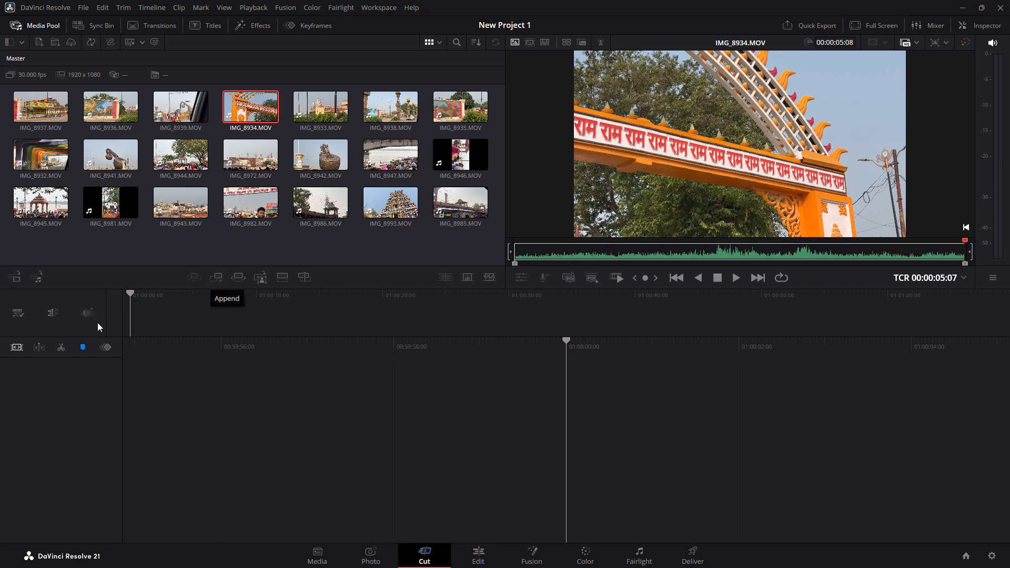
pyautogui.moveTo(778, 123); pyautogui.dragTo(749, 156)
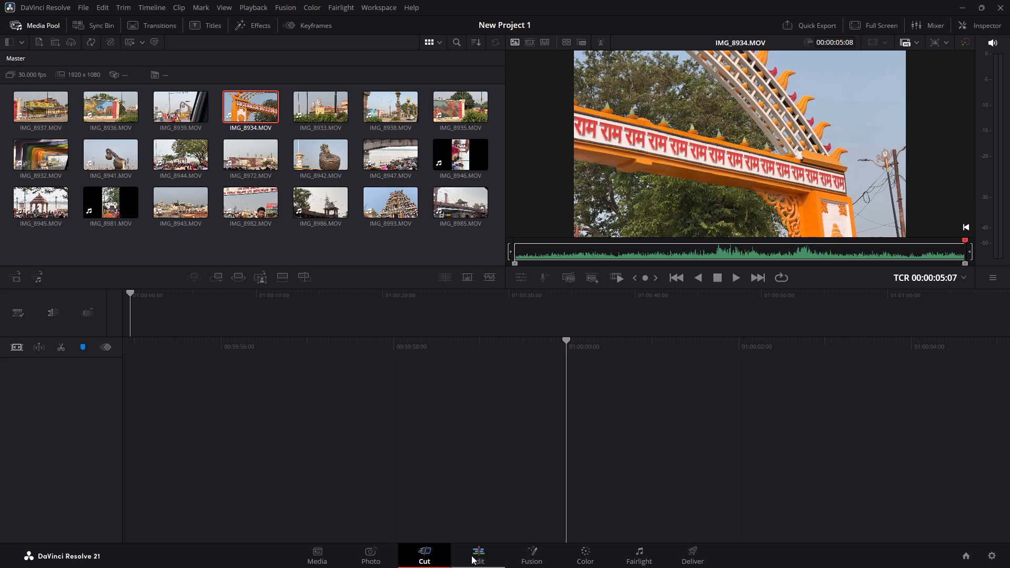
# Switch to the Edit page and load IMG_8934.MOV from the Master bin into the source viewer.
pyautogui.click(471, 555)
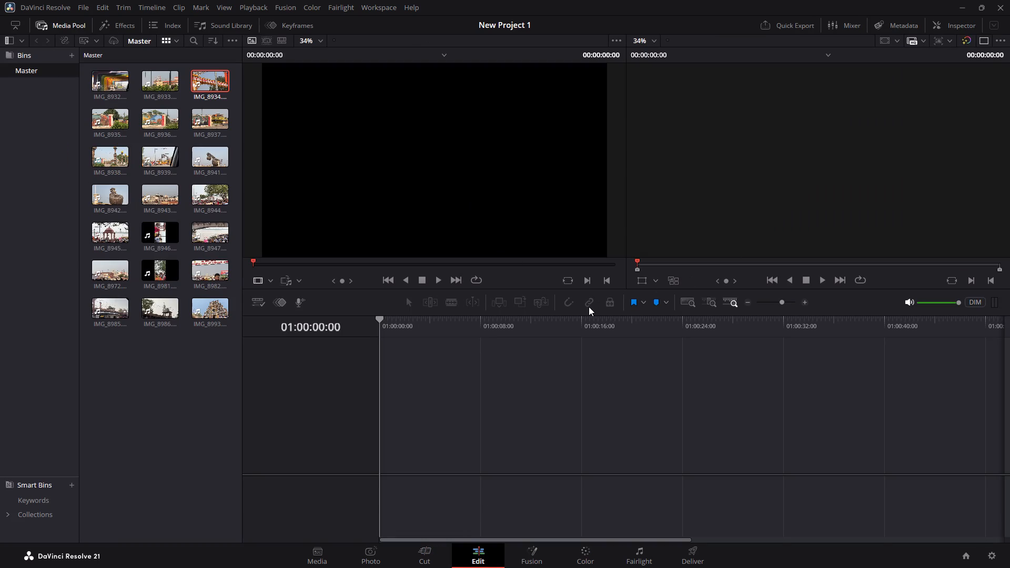
pyautogui.scroll(1, 589, 307)
pyautogui.click(216, 75)
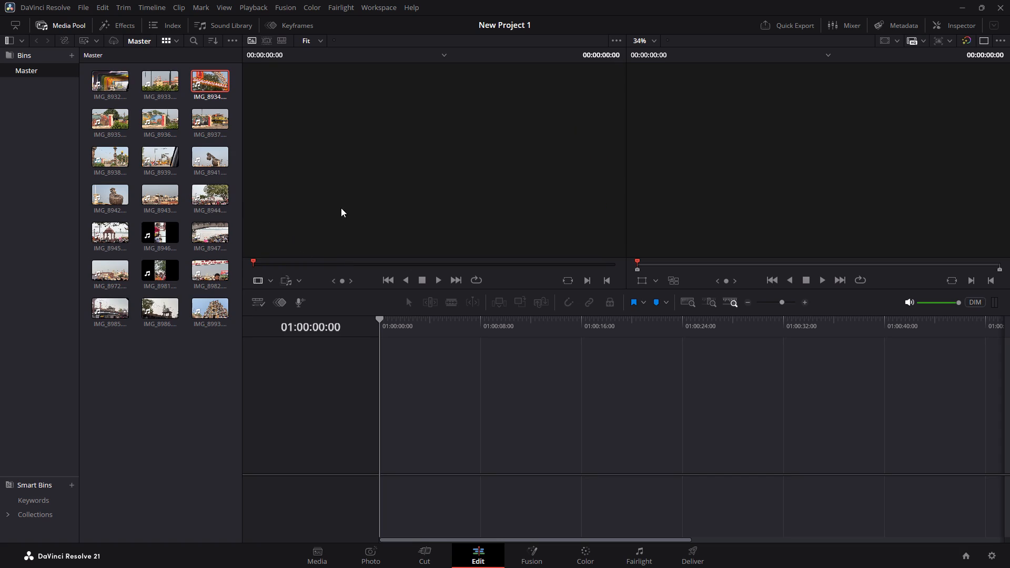
pyautogui.click(338, 282)
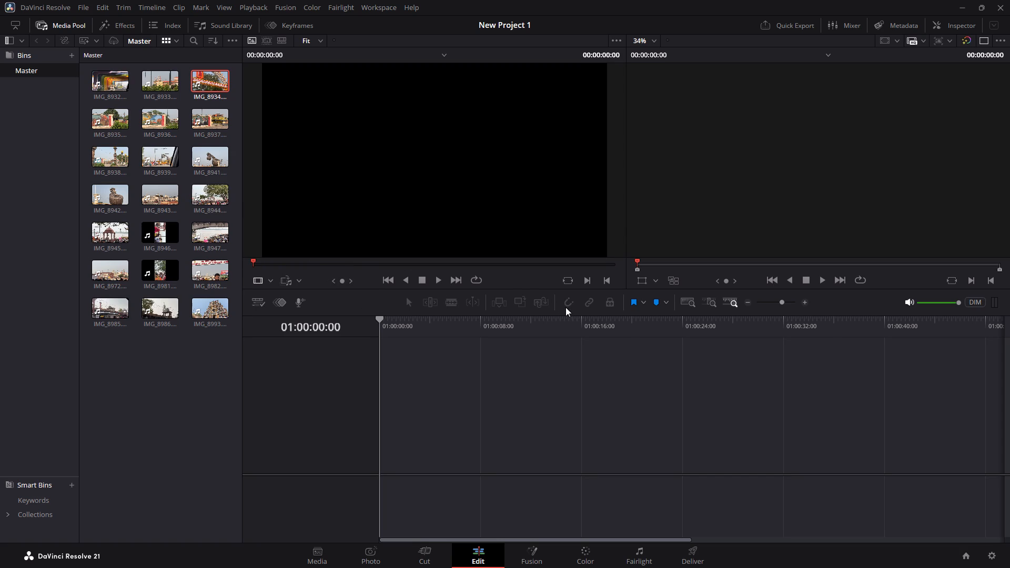
pyautogui.click(423, 204)
pyautogui.click(216, 115)
pyautogui.click(208, 93)
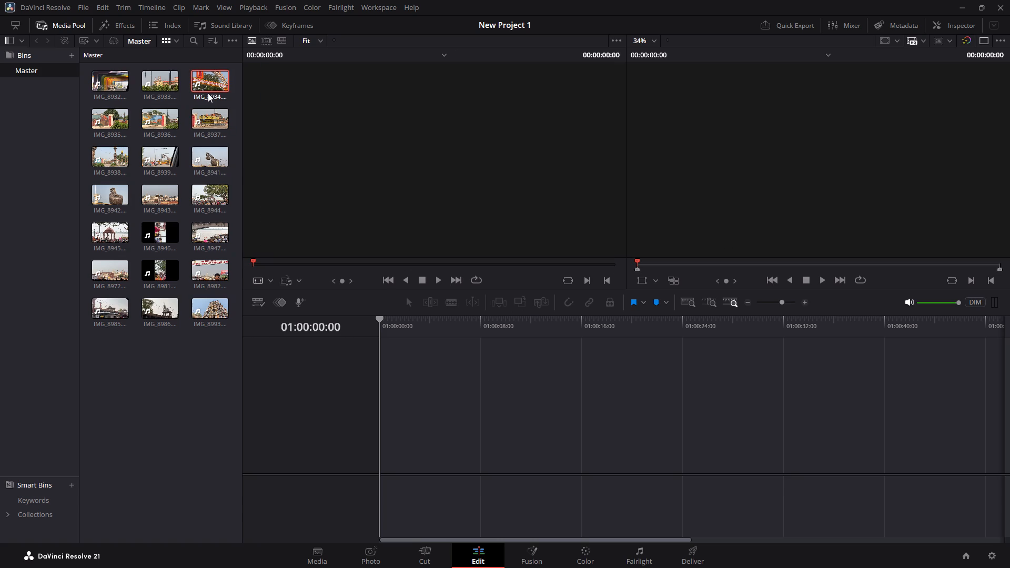
pyautogui.moveTo(208, 93); pyautogui.dragTo(356, 149)
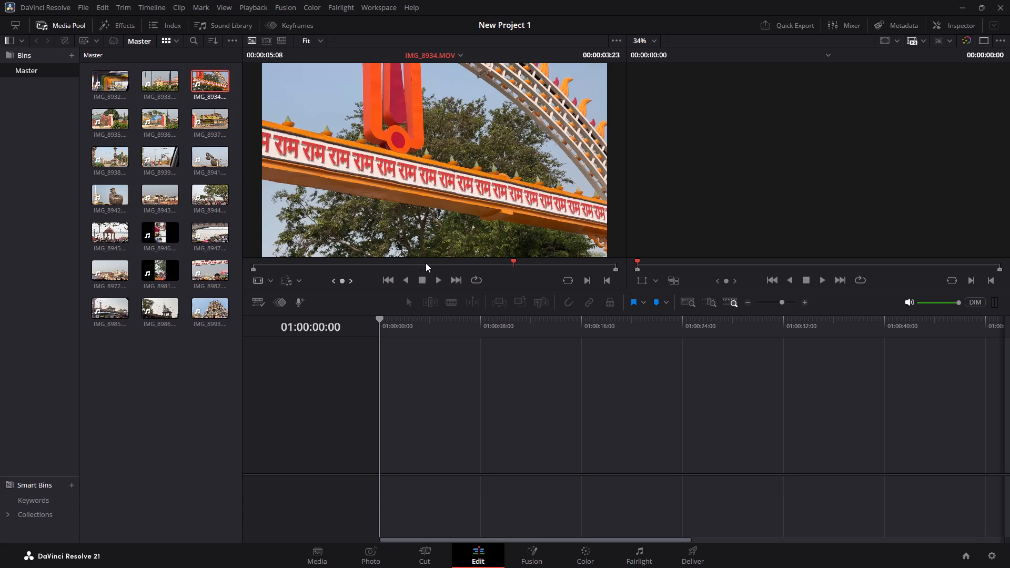
# Play IMG_8934.MOV in the source viewer to review its footage, and stop playback near the clip's start.
pyautogui.click(434, 276)
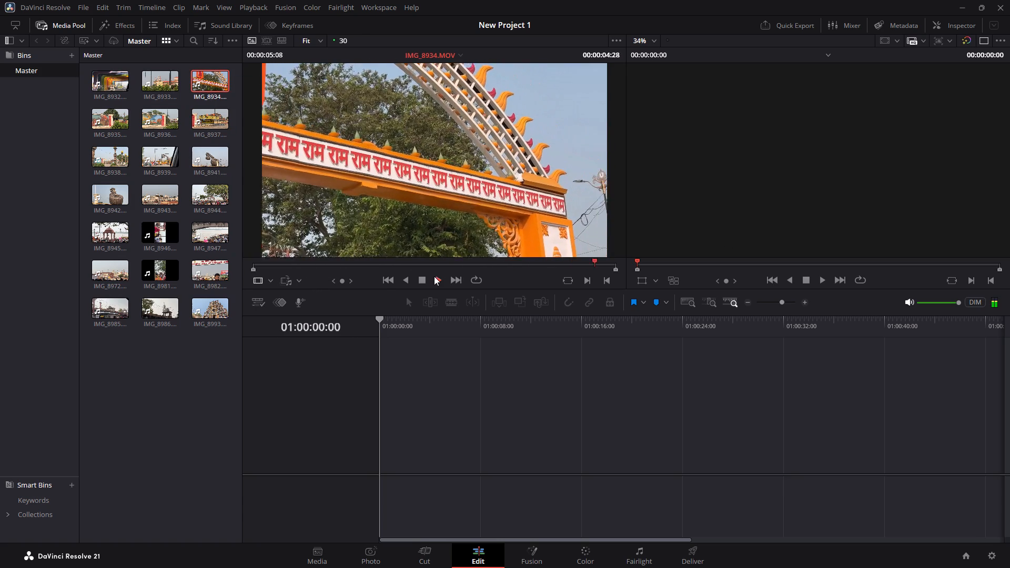
pyautogui.click(434, 276)
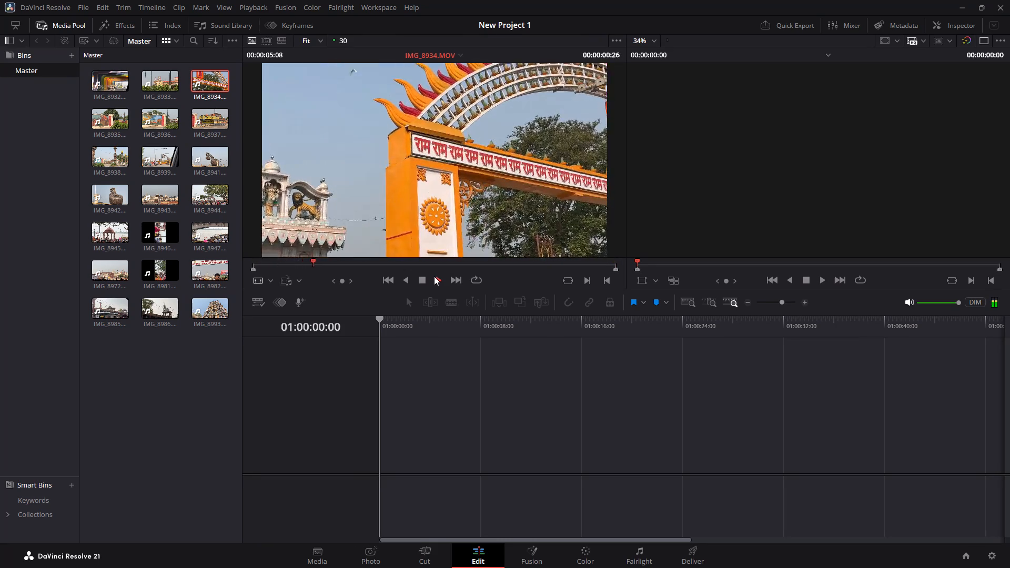
pyautogui.click(434, 276)
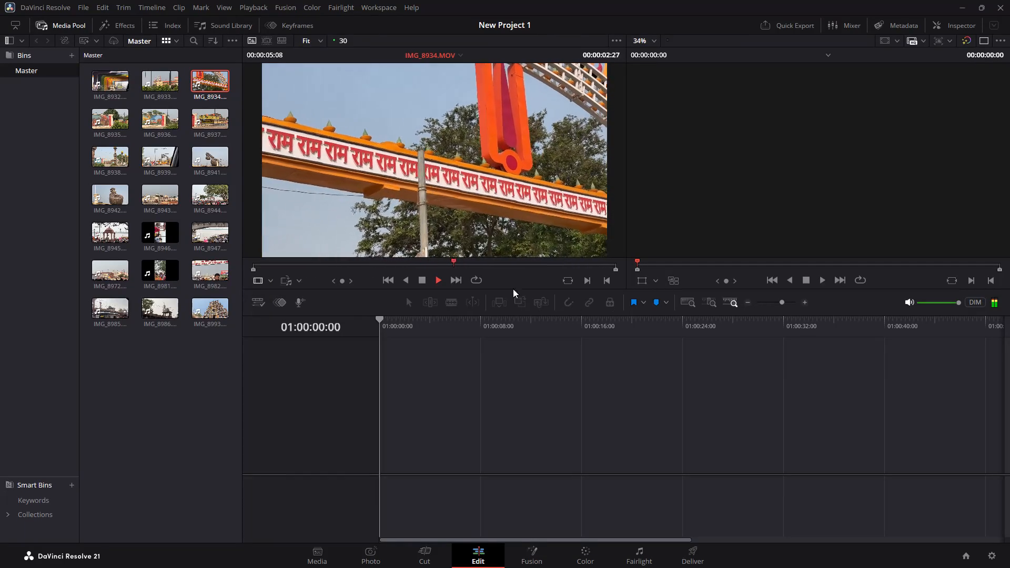
pyautogui.click(468, 197)
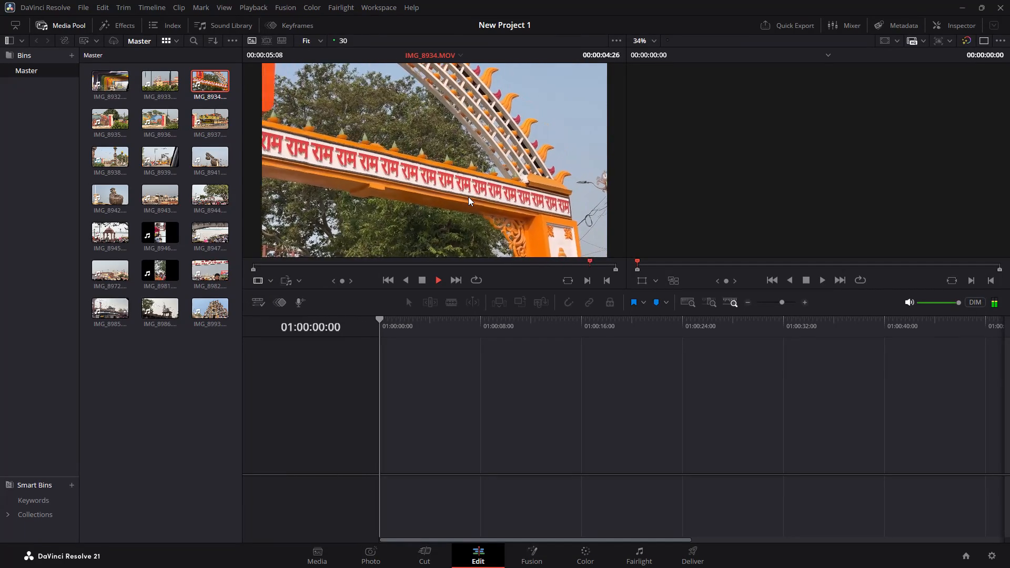
pyautogui.press('space')
pyautogui.press('space')
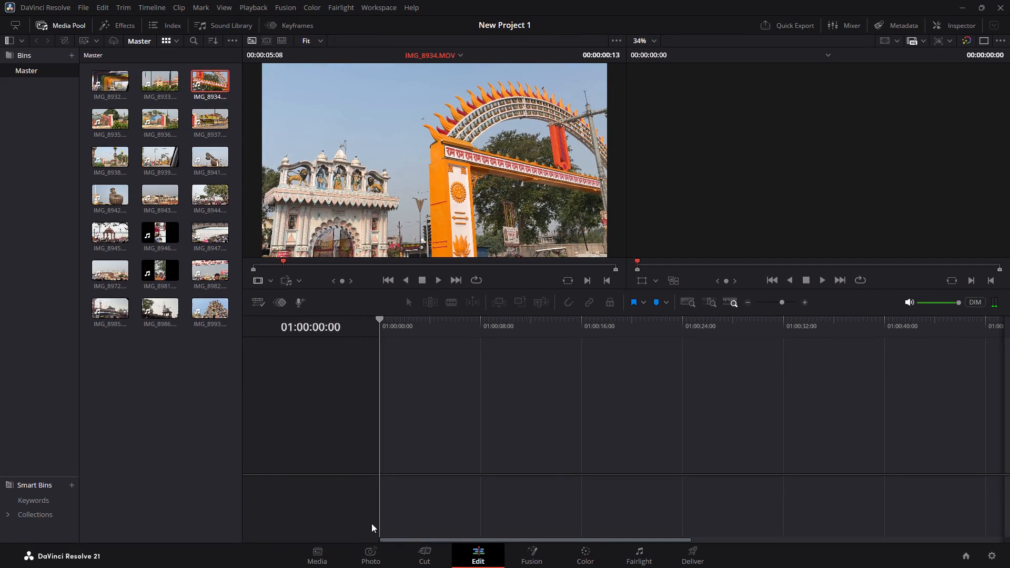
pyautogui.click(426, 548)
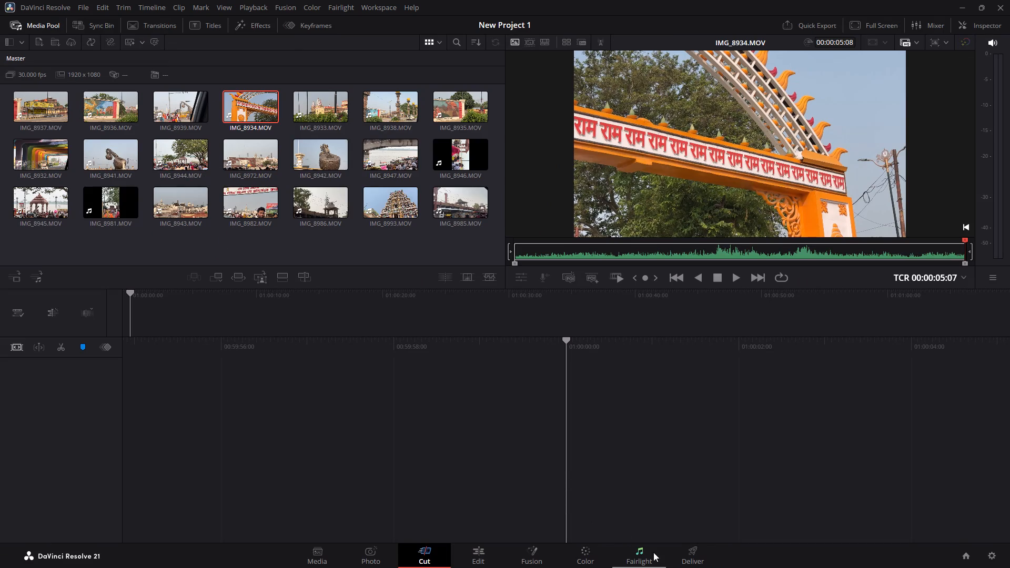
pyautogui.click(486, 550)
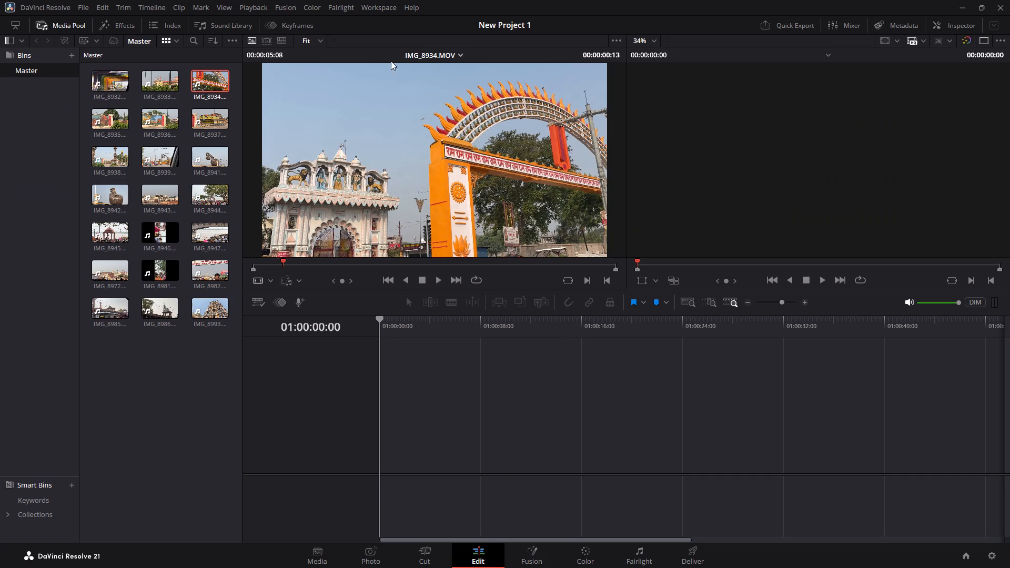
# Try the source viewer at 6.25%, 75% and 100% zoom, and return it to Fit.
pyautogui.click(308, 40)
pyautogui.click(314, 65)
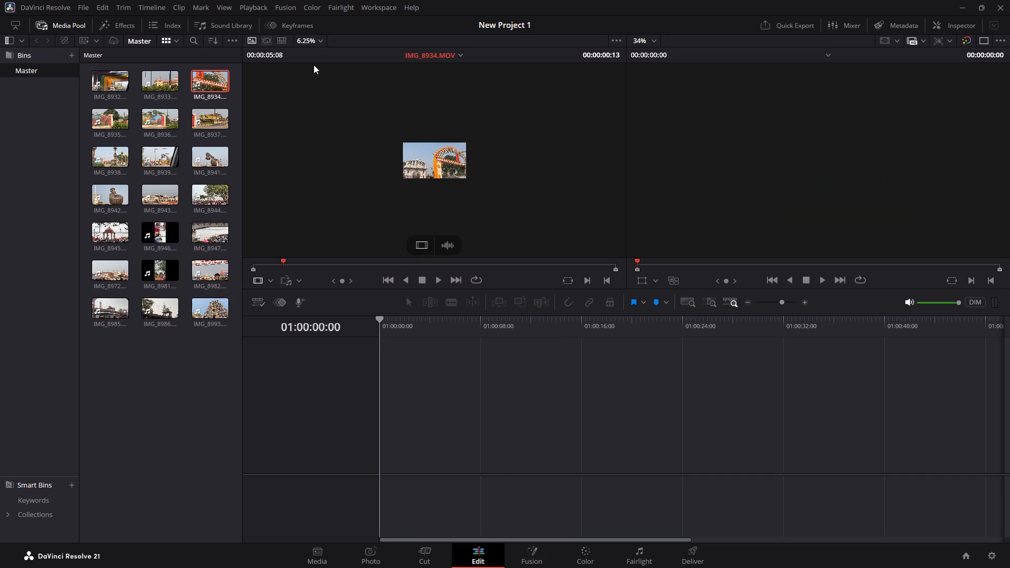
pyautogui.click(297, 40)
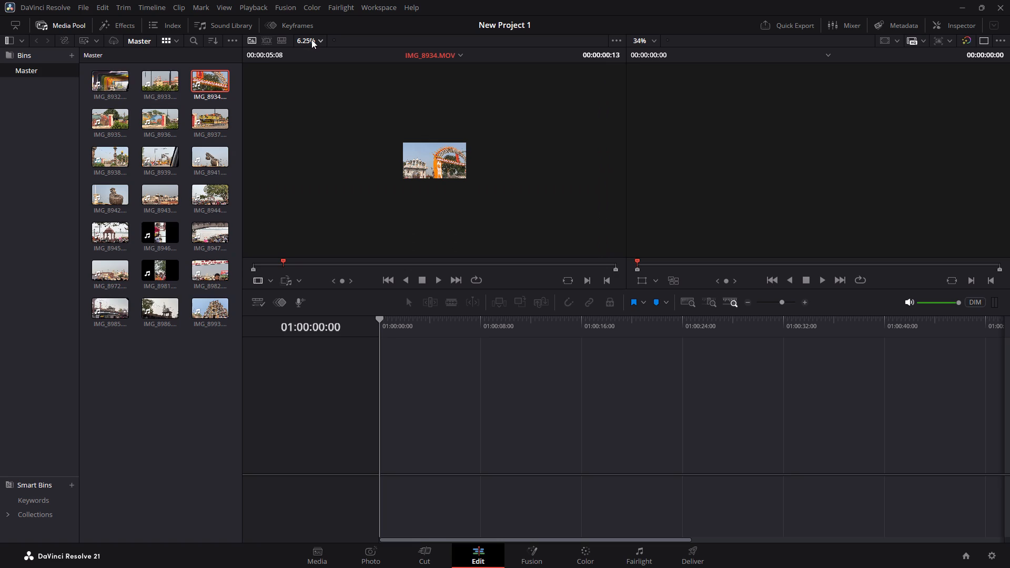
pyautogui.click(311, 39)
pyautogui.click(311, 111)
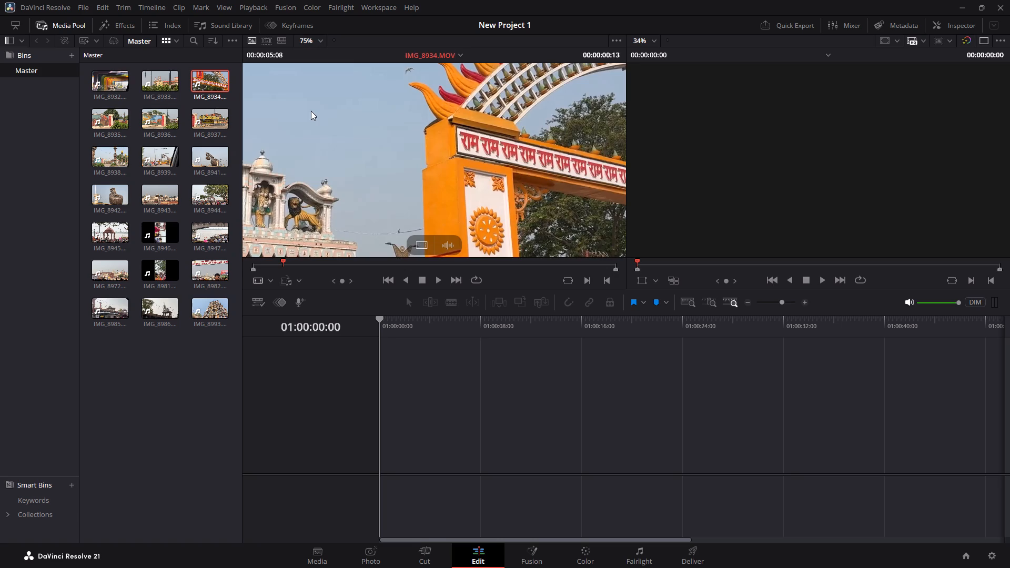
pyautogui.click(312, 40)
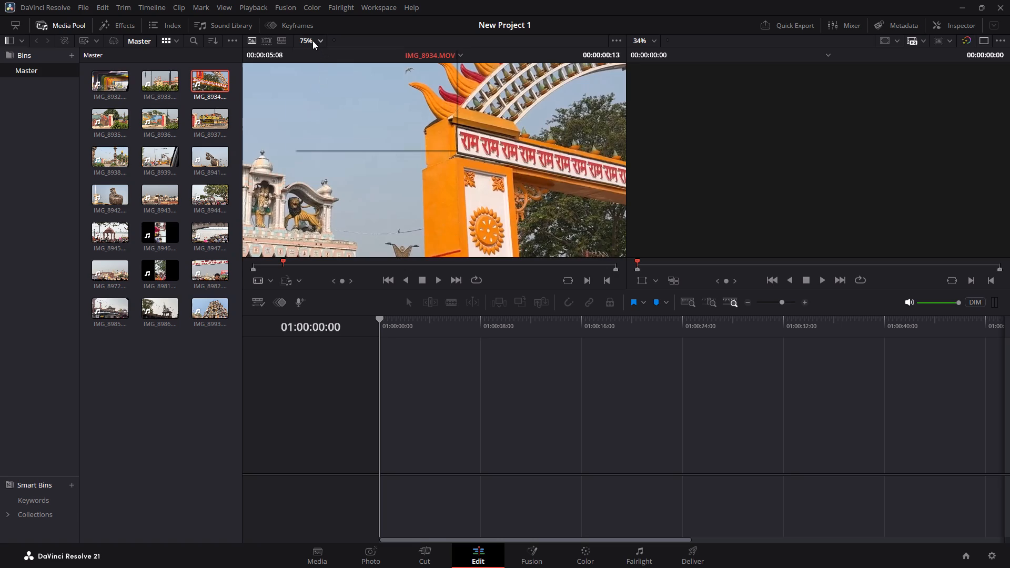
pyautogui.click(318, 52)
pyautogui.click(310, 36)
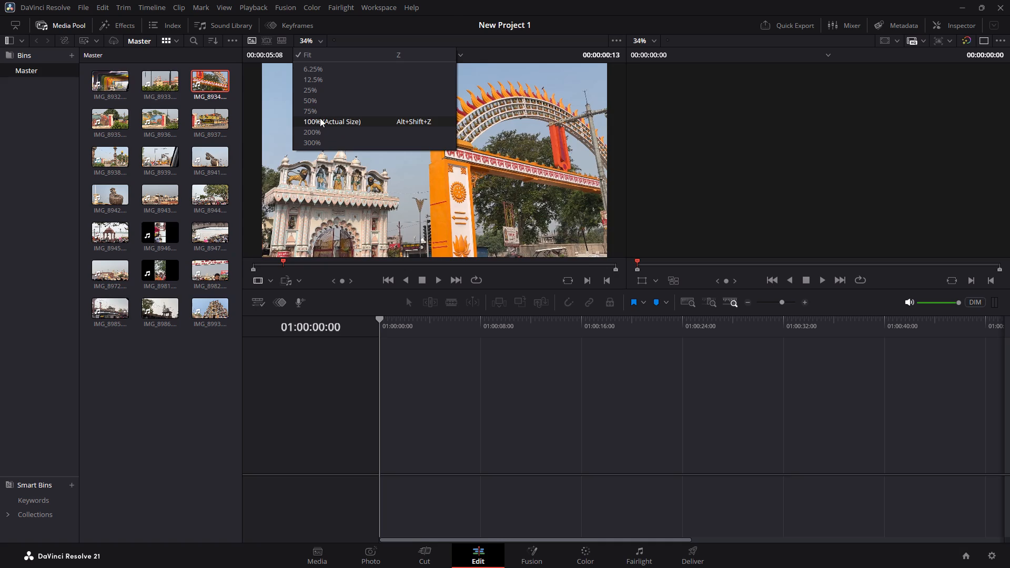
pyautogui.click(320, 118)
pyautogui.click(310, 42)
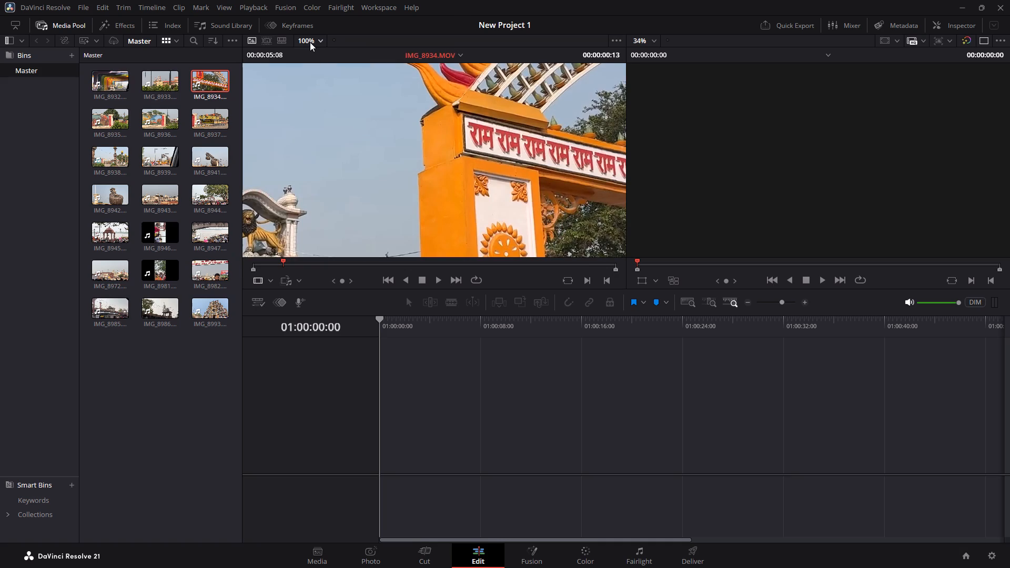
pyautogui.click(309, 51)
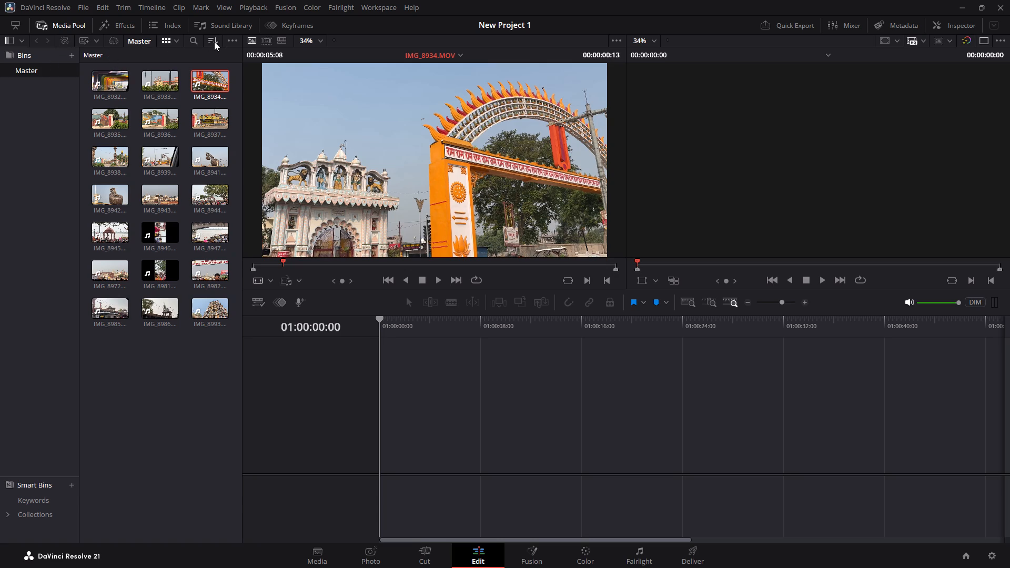
# Show the Keyframes panel and move its playhead further along the panel's ruler.
pyautogui.click(290, 32)
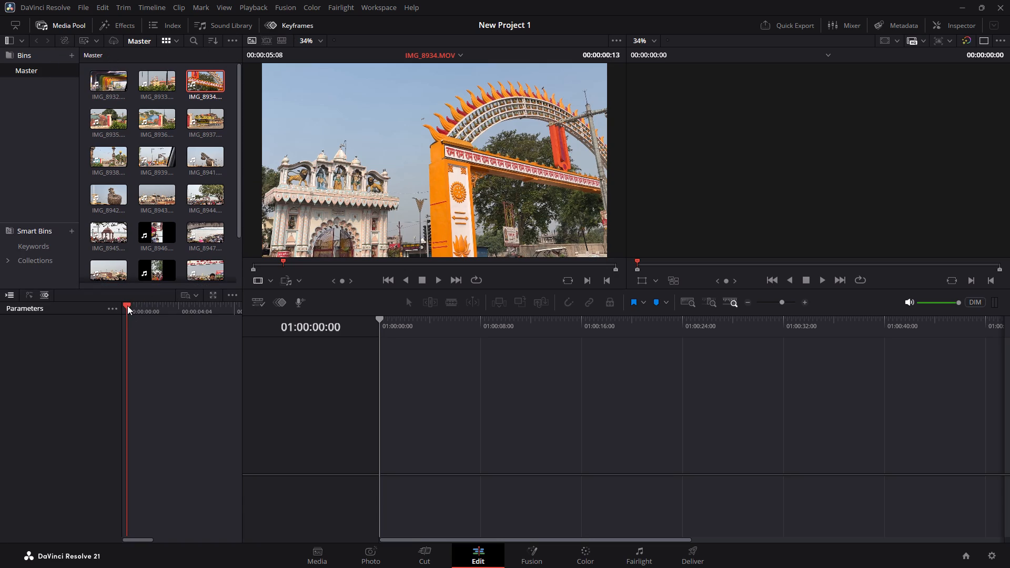
pyautogui.moveTo(127, 306); pyautogui.dragTo(216, 311)
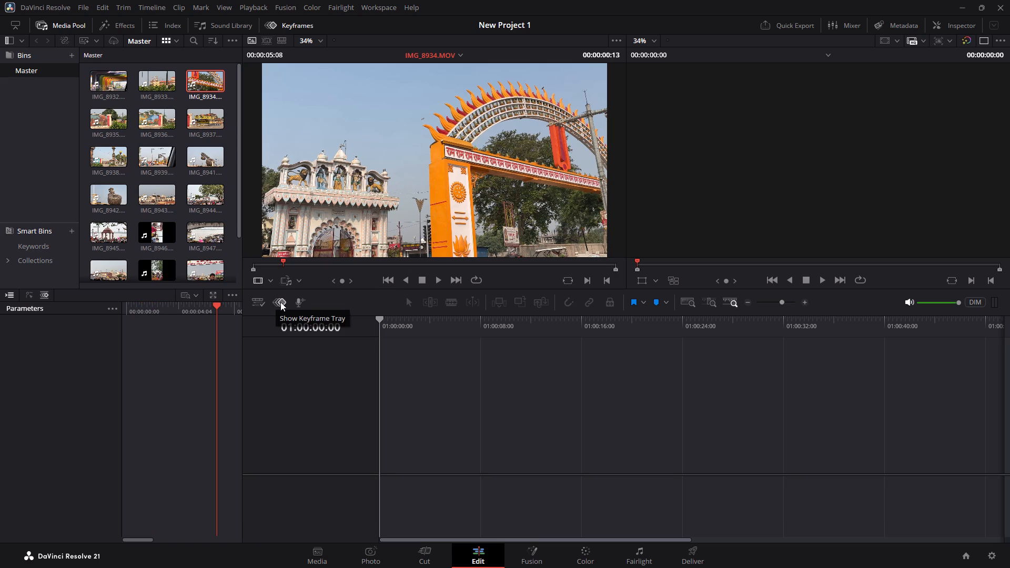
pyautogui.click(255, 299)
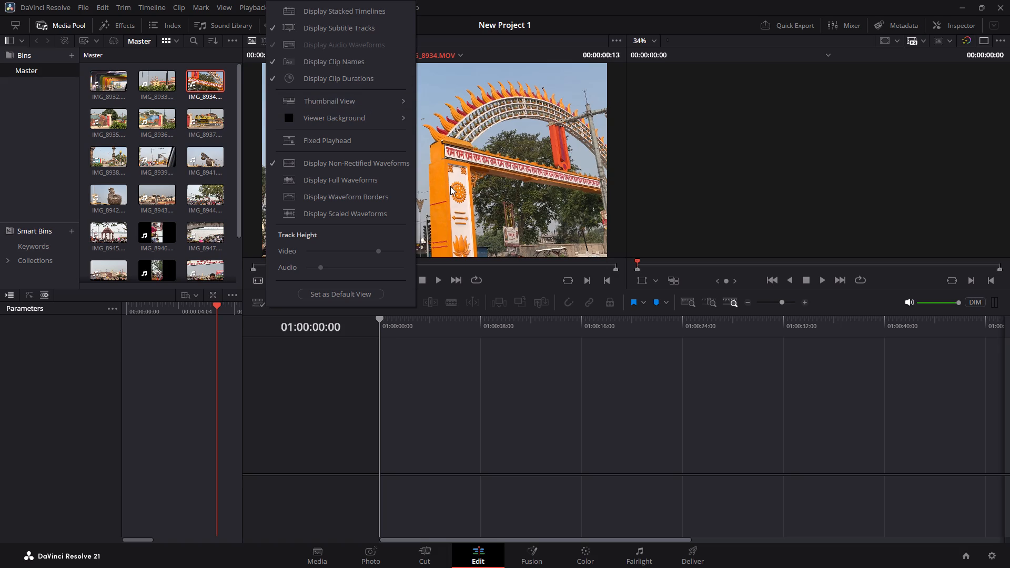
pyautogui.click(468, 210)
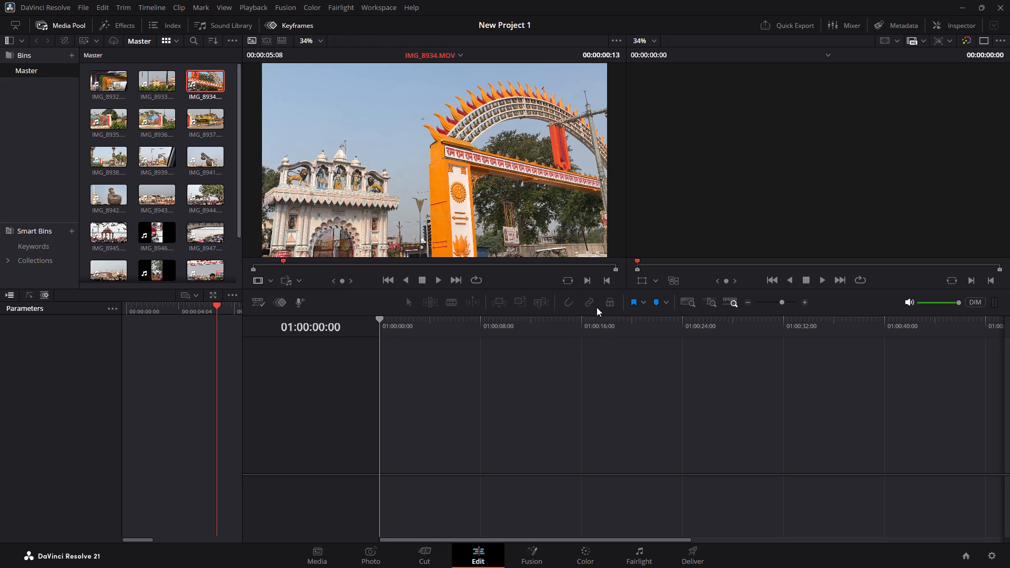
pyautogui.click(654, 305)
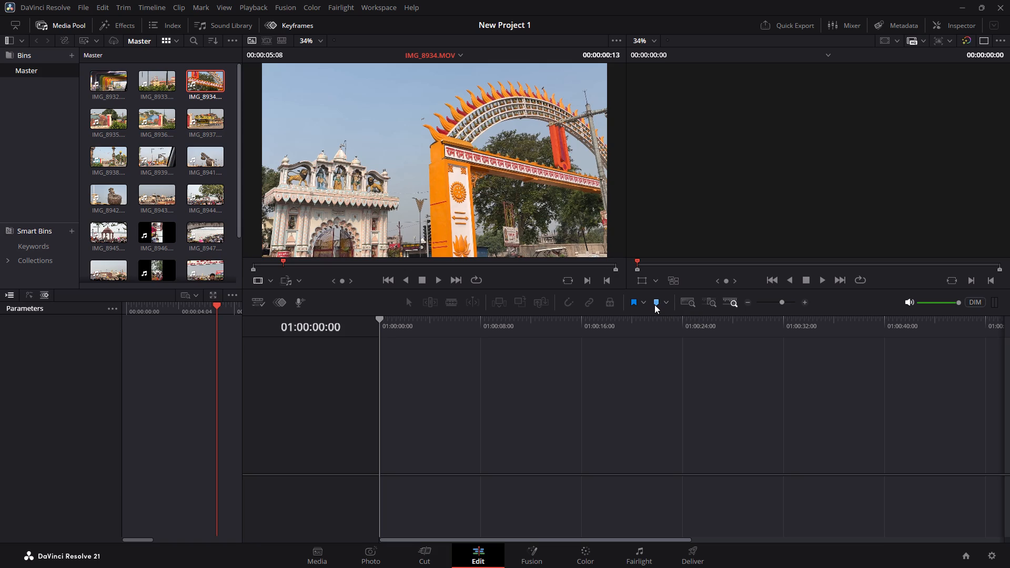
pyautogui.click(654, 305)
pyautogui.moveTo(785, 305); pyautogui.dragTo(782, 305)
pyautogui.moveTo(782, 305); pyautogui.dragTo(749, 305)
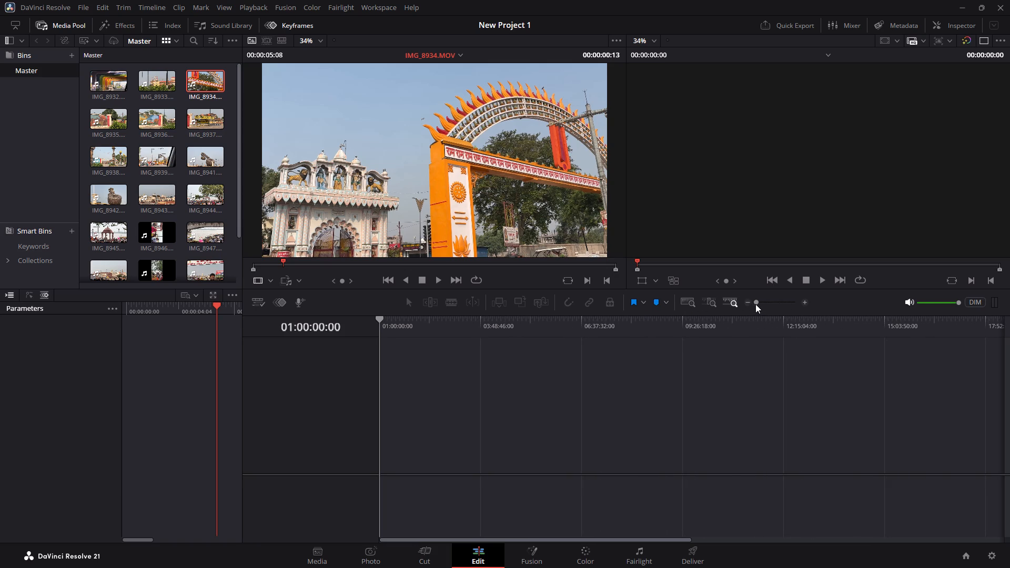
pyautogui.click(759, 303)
# Place IMG_8936.MOV from the Master bin into a new timeline through the timeline viewer, using the Overwrite edit.
pyautogui.moveTo(155, 119); pyautogui.dragTo(720, 136)
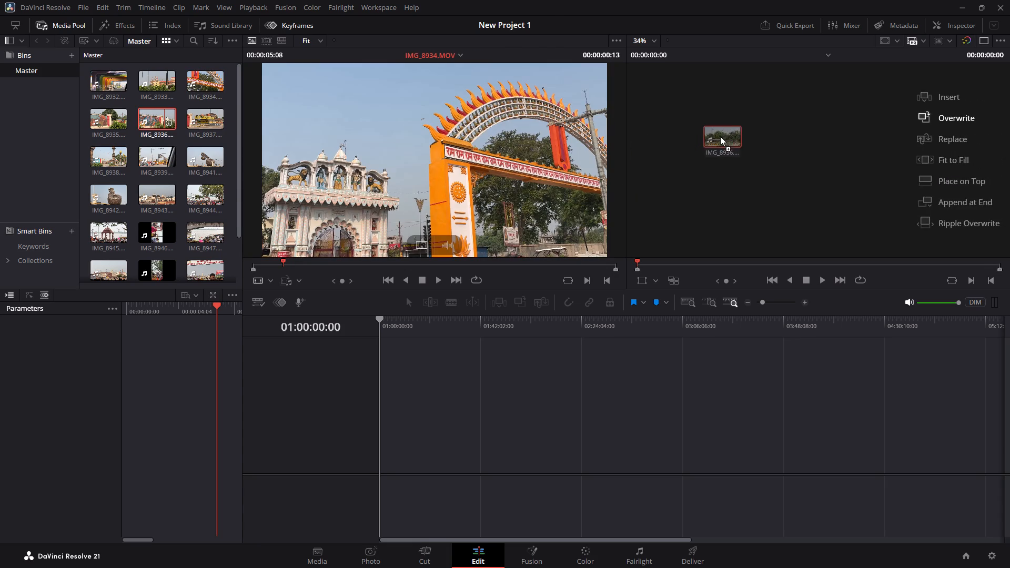
pyautogui.moveTo(720, 136); pyautogui.dragTo(720, 136)
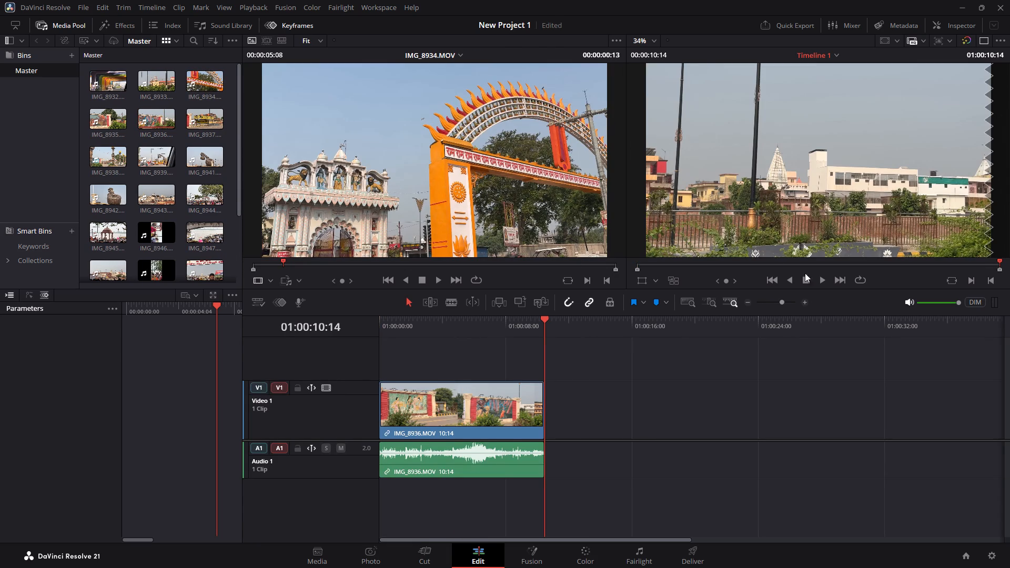
# Return the playhead to the start of Timeline 1 and play IMG_8936.MOV, pausing about seven seconds in.
pyautogui.click(824, 278)
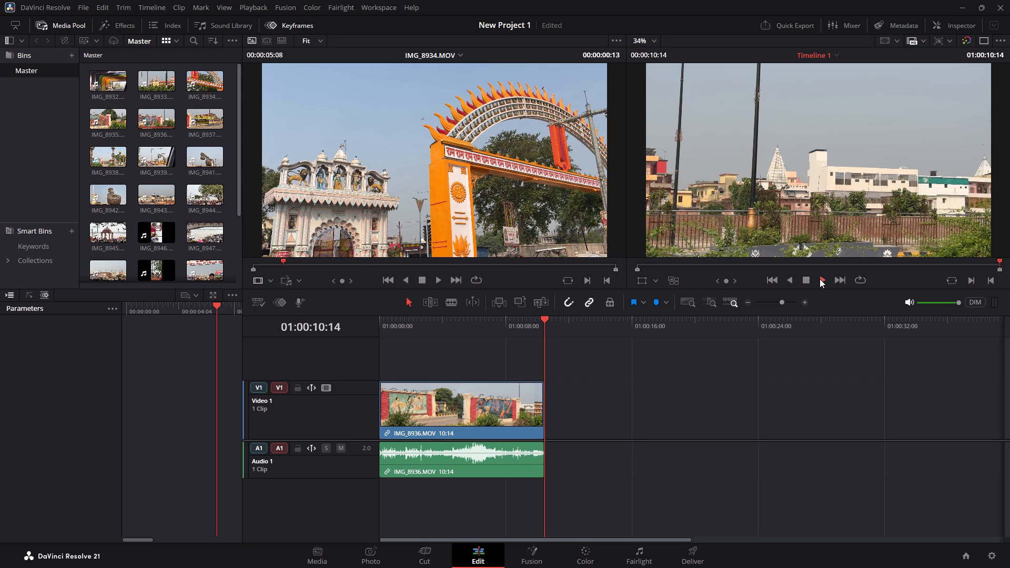
pyautogui.click(820, 279)
pyautogui.click(820, 279)
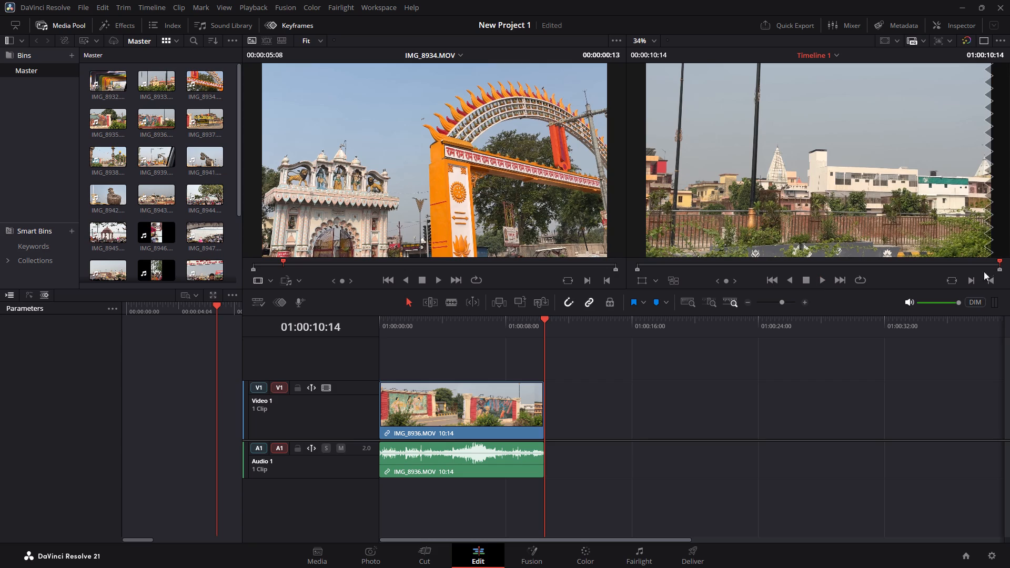
pyautogui.moveTo(1000, 265); pyautogui.dragTo(637, 271)
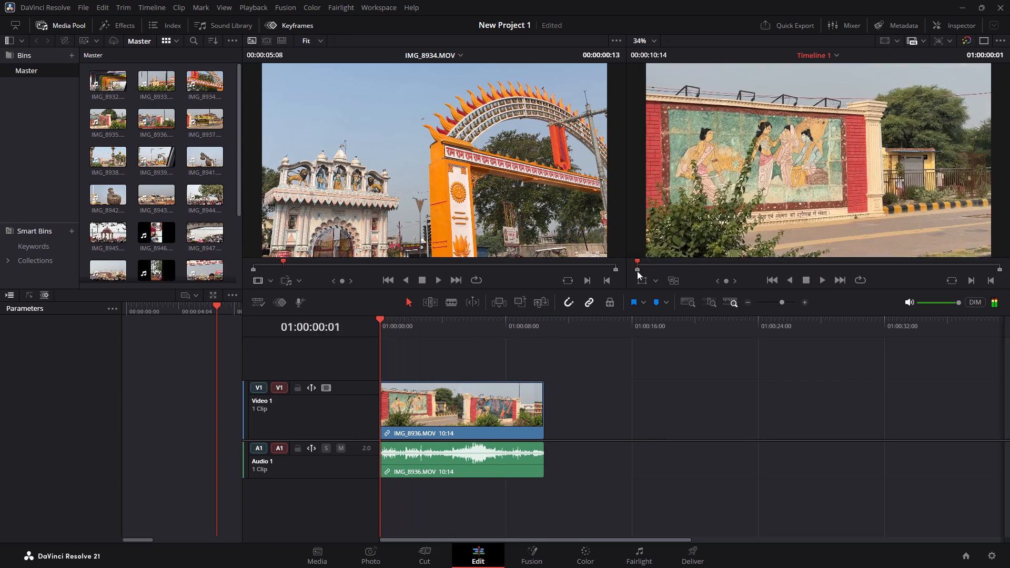
pyautogui.moveTo(637, 271); pyautogui.dragTo(631, 275)
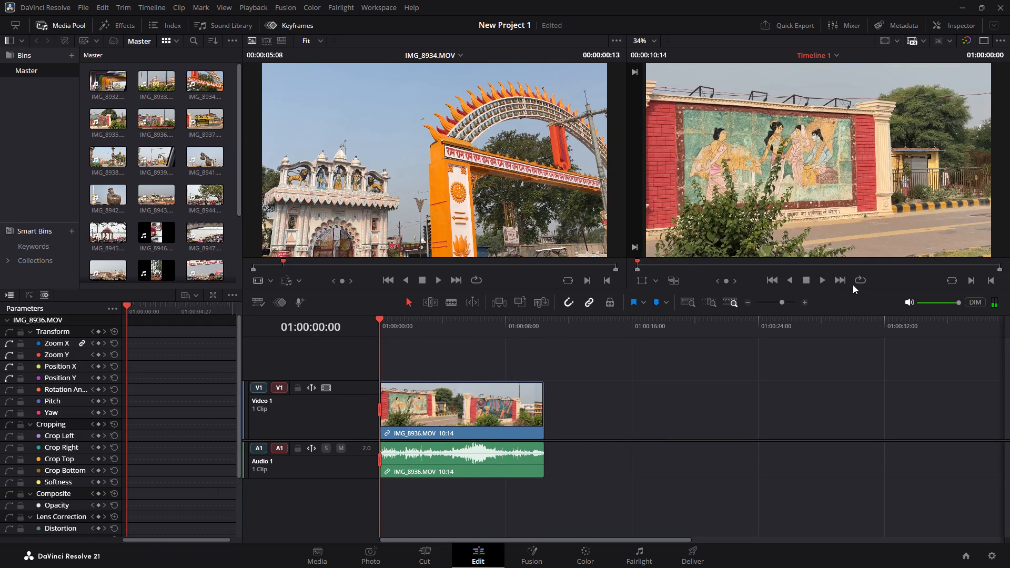
pyautogui.click(821, 281)
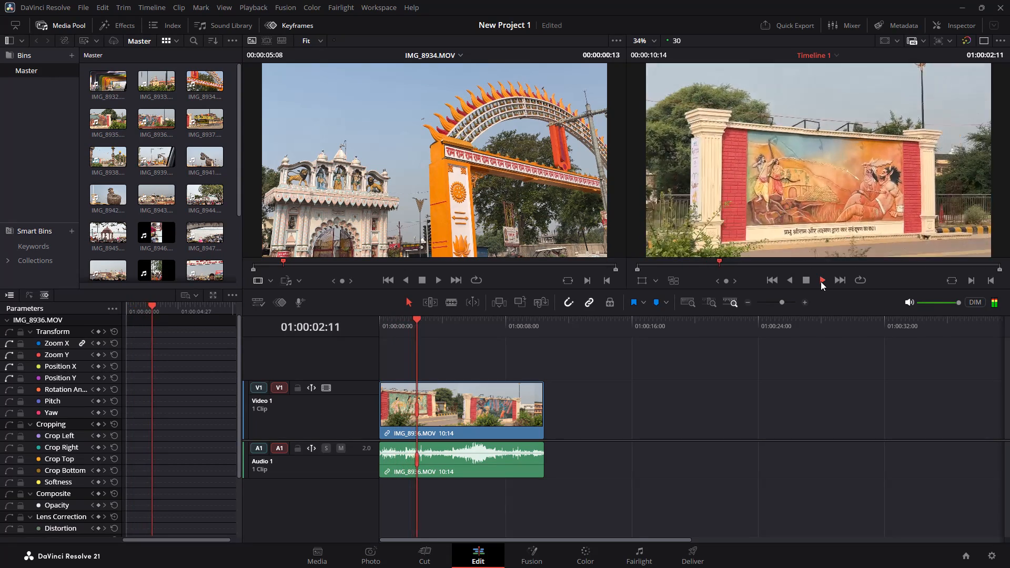
pyautogui.click(821, 281)
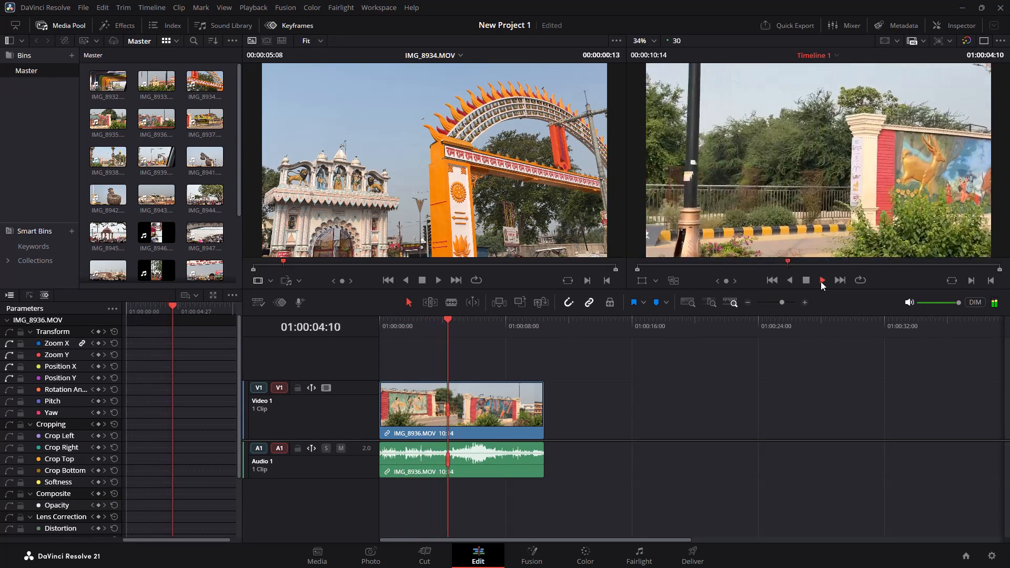
pyautogui.click(821, 281)
pyautogui.click(821, 281)
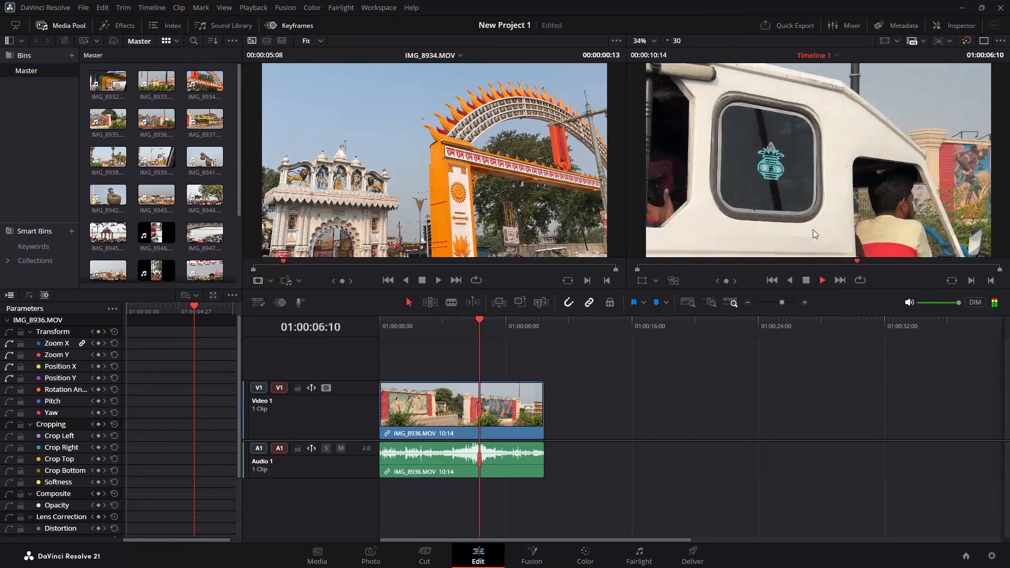
pyautogui.click(805, 217)
pyautogui.press('space')
pyautogui.press('space')
pyautogui.press('space')
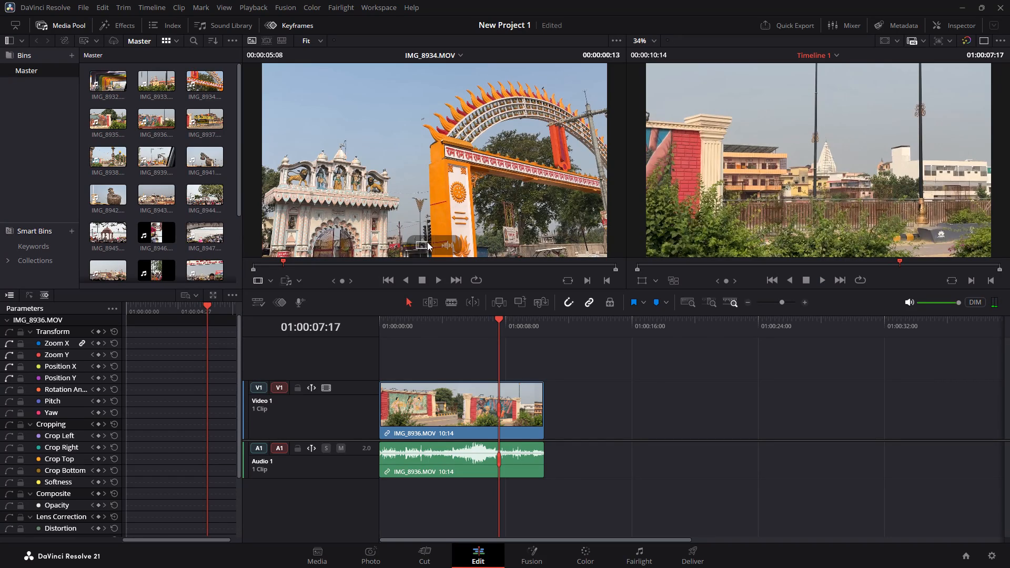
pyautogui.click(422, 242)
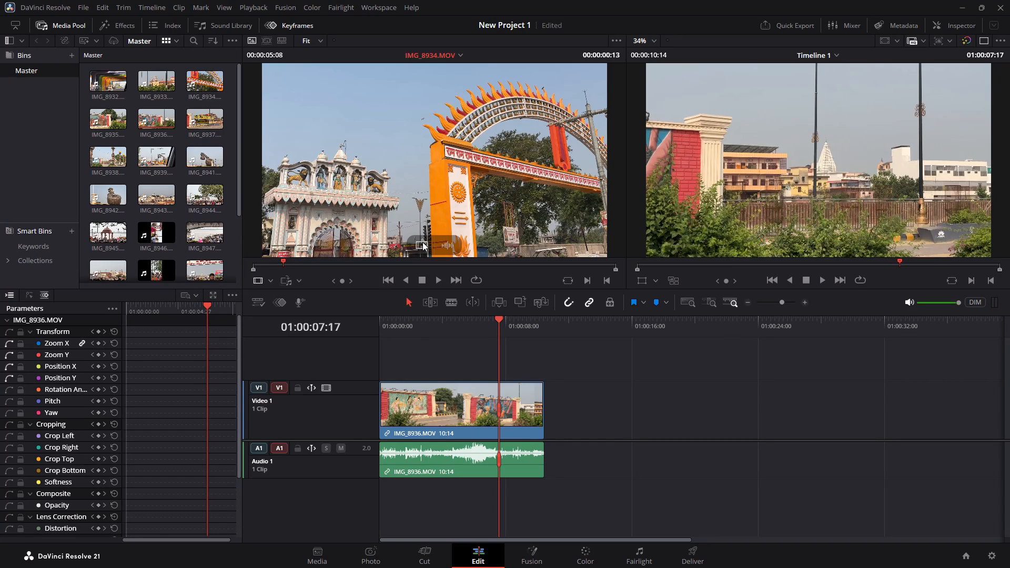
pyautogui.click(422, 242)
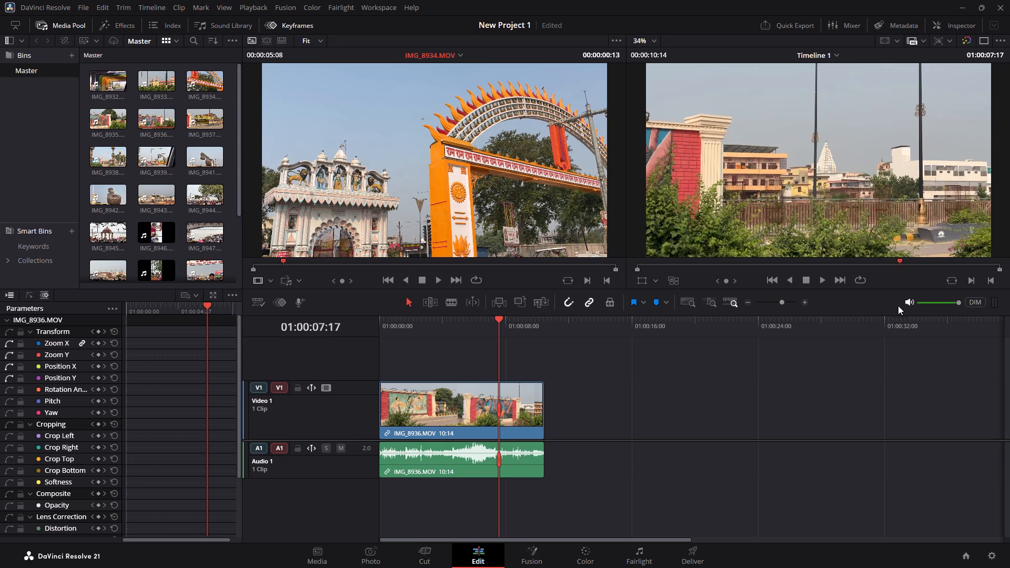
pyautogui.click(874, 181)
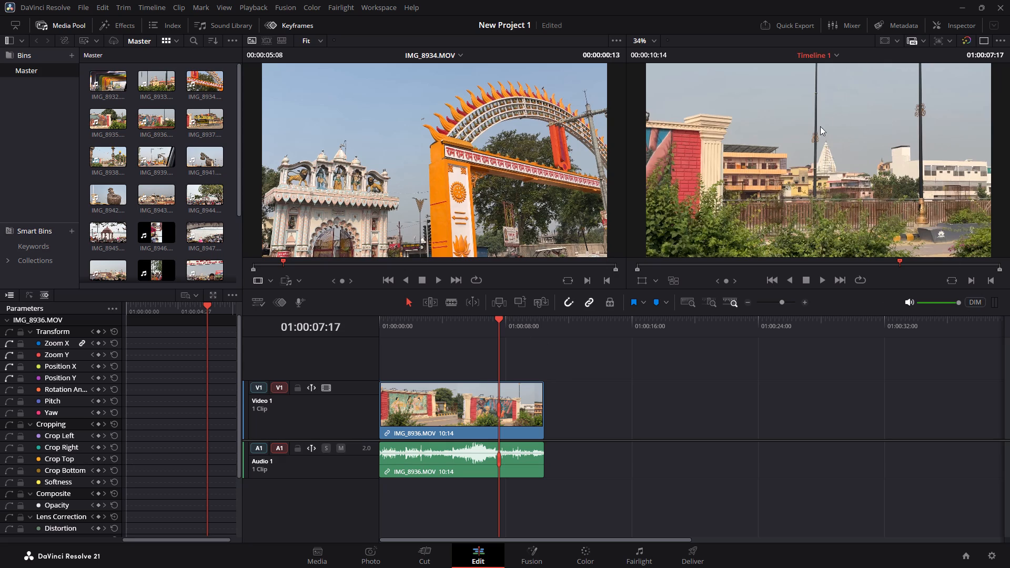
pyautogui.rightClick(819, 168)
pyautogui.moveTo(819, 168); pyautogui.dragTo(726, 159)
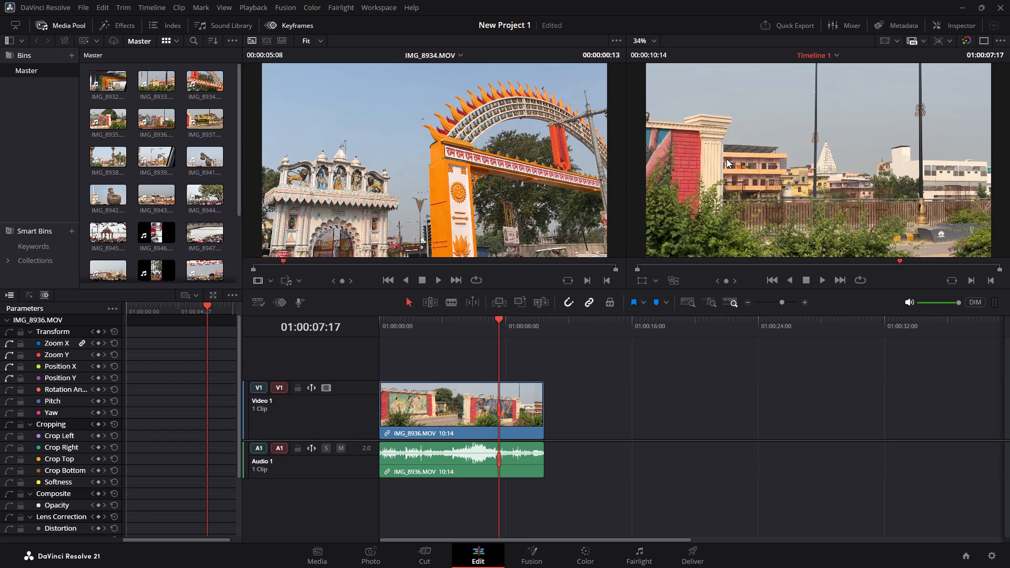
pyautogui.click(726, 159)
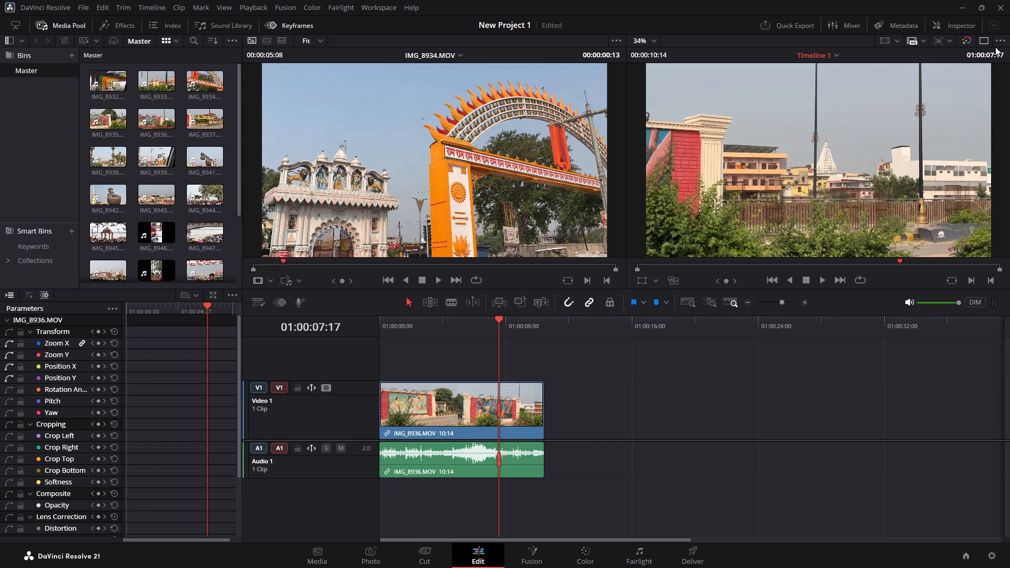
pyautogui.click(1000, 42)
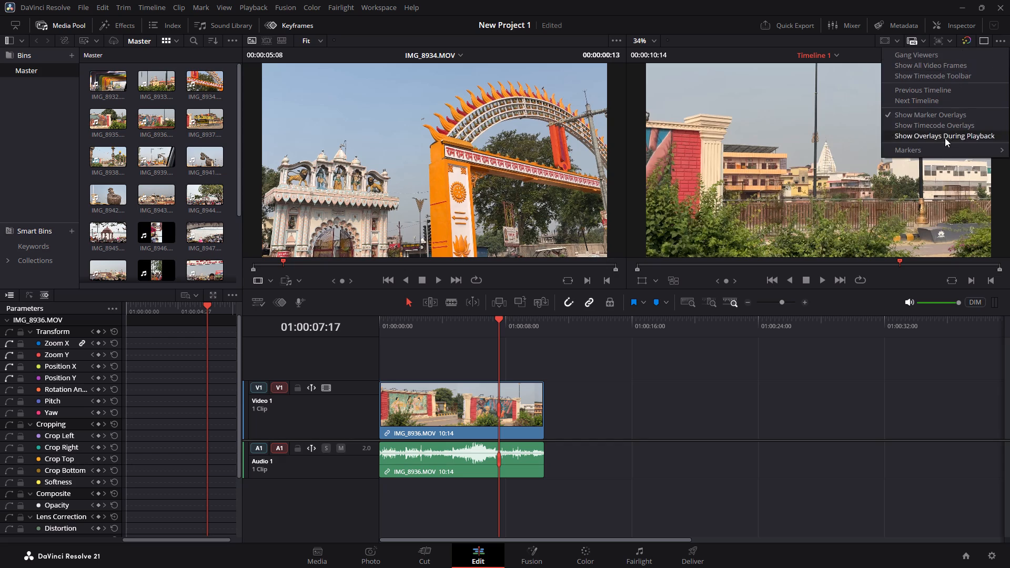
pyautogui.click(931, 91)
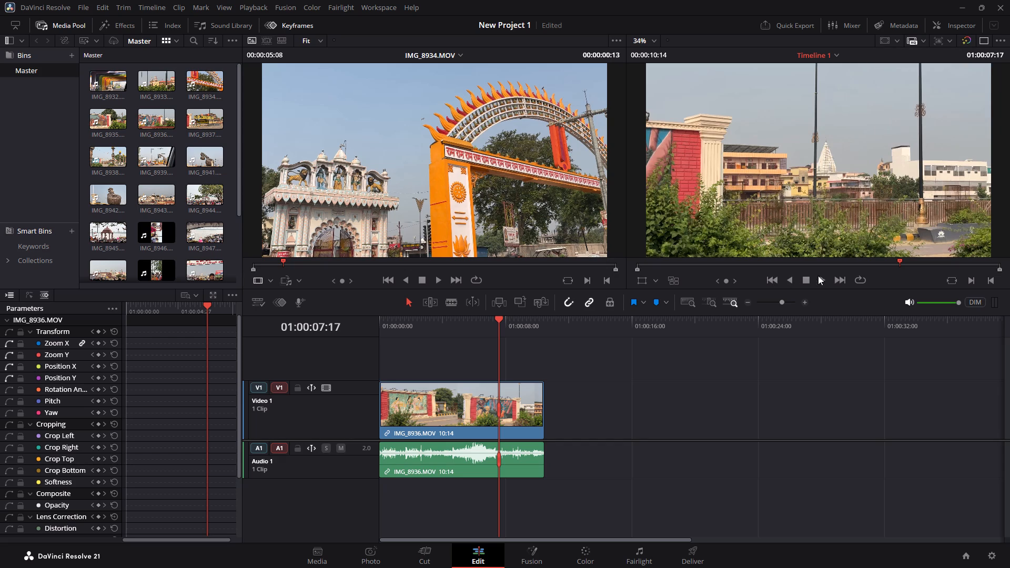
# Turn on loop playback for the timeline viewer.
pyautogui.click(855, 274)
pyautogui.scroll(-1, 563, 414)
# Place IMG_8942.MOV from the Master bin on a new Video 2 track above IMG_8936.MOV, about three seconds in.
pyautogui.scroll(-1, 563, 414)
pyautogui.moveTo(109, 192); pyautogui.dragTo(431, 369)
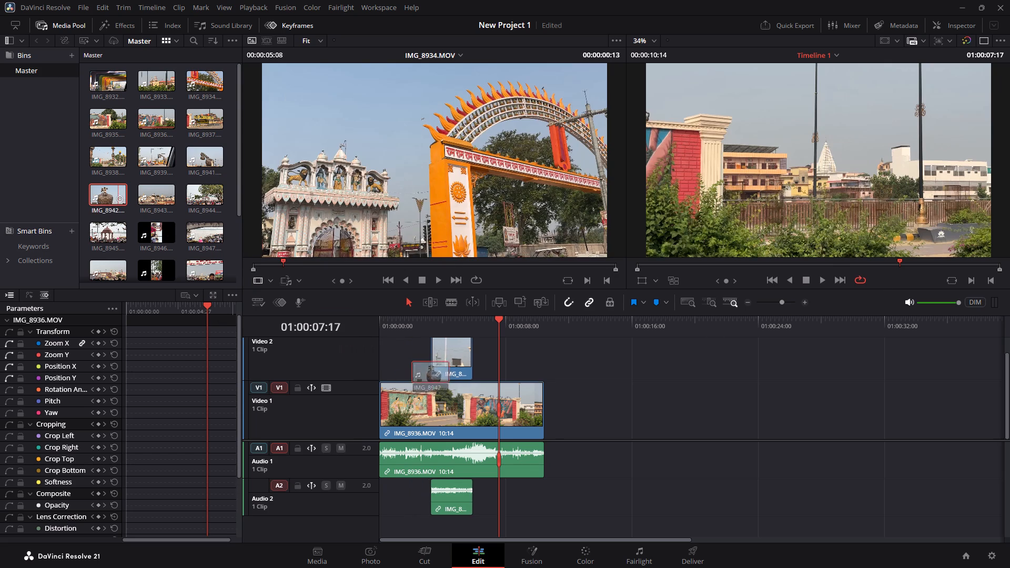
pyautogui.moveTo(431, 369); pyautogui.dragTo(430, 366)
# Move the IMG_8942.MOV clip on Video 2 to the start of the timeline.
pyautogui.click(456, 356)
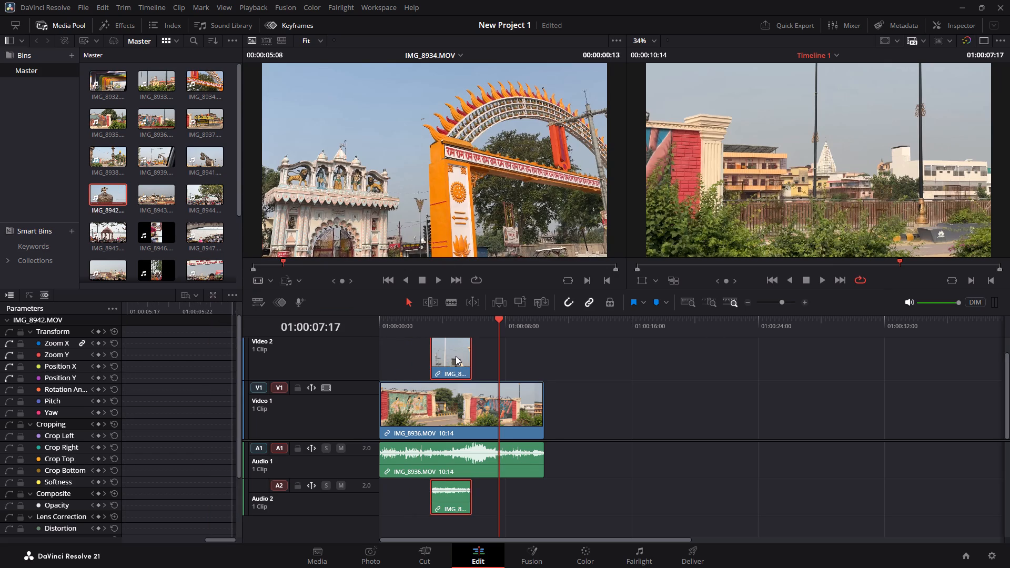
pyautogui.moveTo(456, 356); pyautogui.dragTo(406, 352)
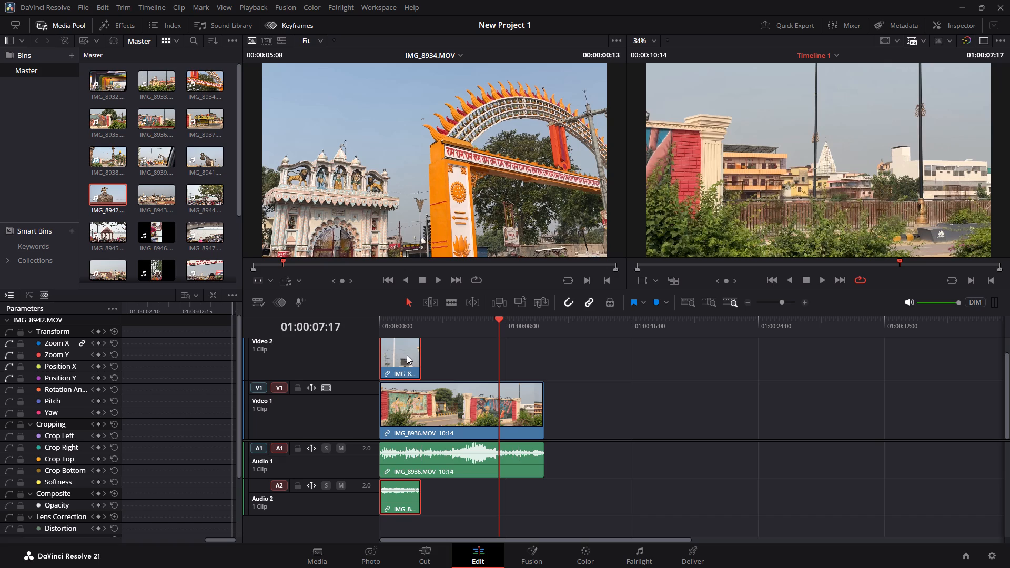
pyautogui.click(406, 368)
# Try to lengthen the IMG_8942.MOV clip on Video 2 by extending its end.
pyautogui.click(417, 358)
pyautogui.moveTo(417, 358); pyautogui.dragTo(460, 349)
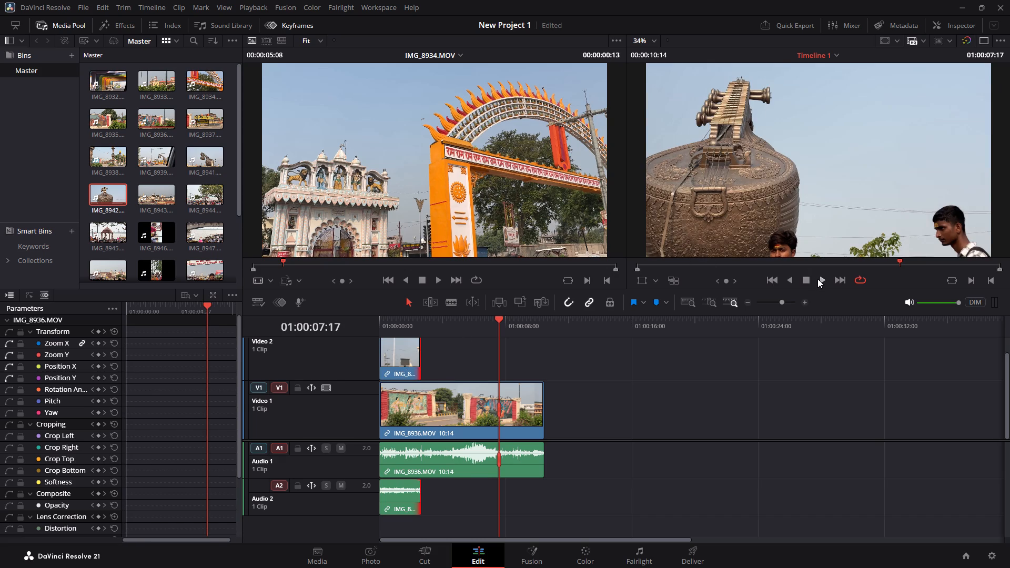
# Play Timeline 1 and scrub the playhead back towards its start to review the overlaid clip.
pyautogui.click(817, 279)
pyautogui.moveTo(938, 260); pyautogui.dragTo(880, 271)
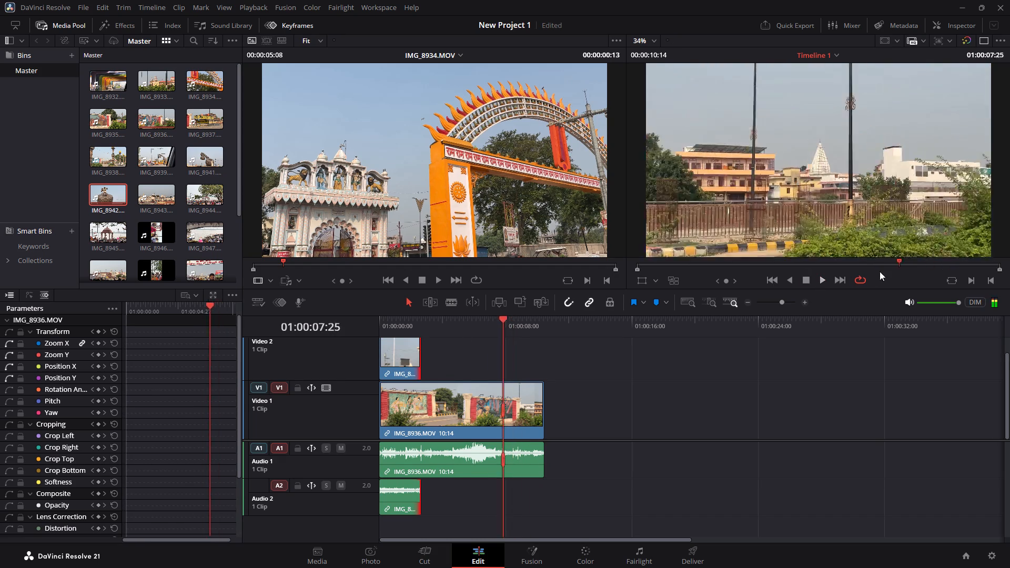
pyautogui.moveTo(880, 271); pyautogui.dragTo(648, 279)
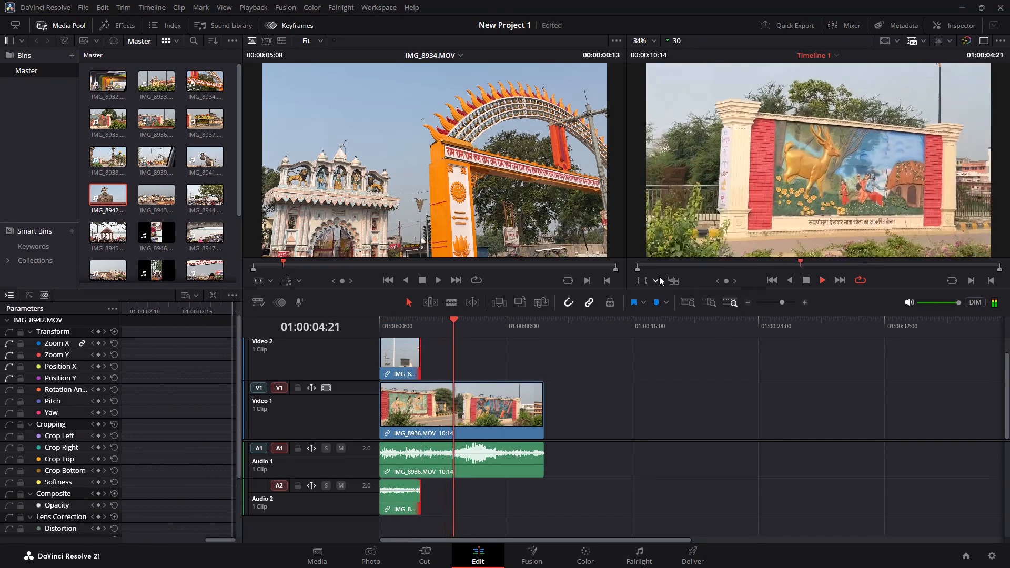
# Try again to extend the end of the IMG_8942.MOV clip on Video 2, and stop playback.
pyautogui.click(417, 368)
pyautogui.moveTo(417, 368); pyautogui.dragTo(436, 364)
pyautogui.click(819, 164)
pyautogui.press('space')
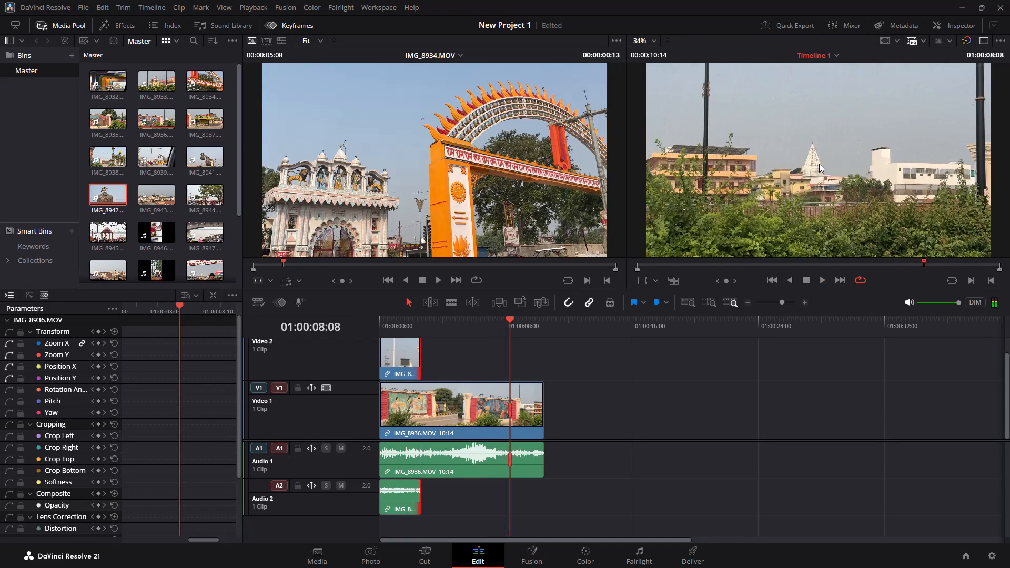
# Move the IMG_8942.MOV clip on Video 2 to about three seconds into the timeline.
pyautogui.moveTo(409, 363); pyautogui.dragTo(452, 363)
# Convert the IMG_8942.MOV clip on Video 2 into a new Fusion clip.
pyautogui.rightClick(452, 363)
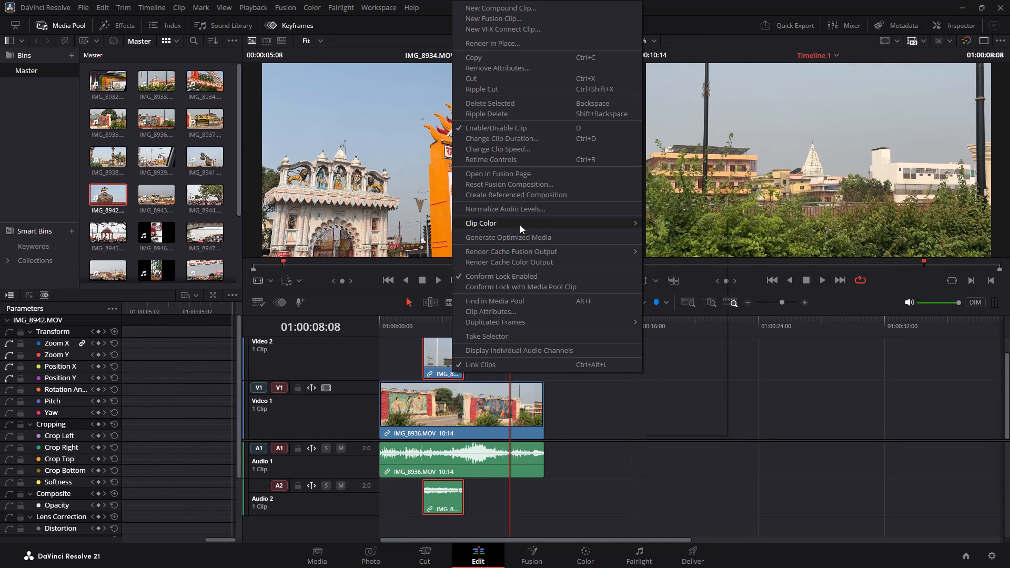
pyautogui.click(517, 18)
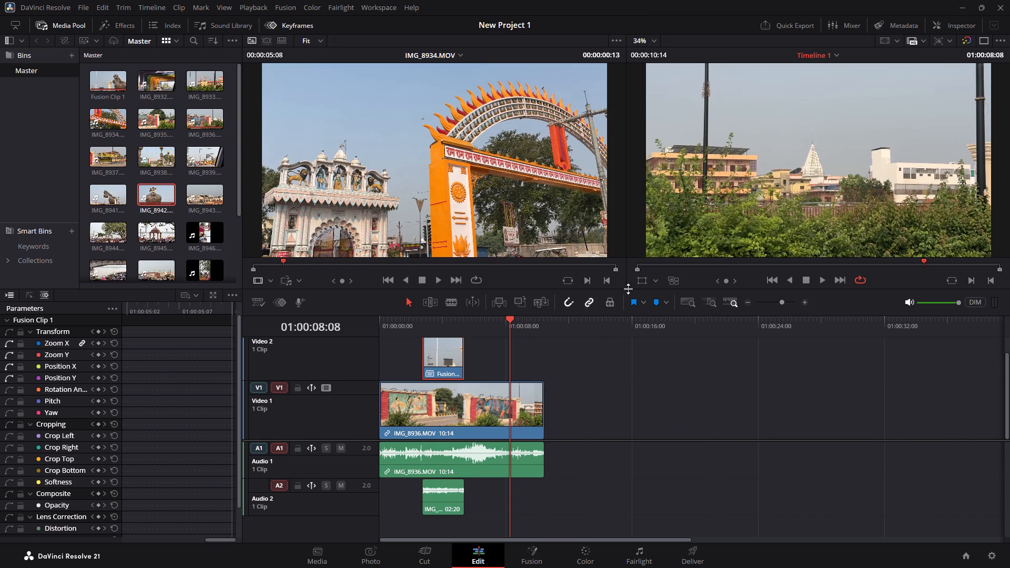
pyautogui.click(438, 353)
# Scrub Timeline 1 back to near its start and play through the Fusion clip, pausing about six seconds in.
pyautogui.moveTo(509, 358); pyautogui.dragTo(458, 366)
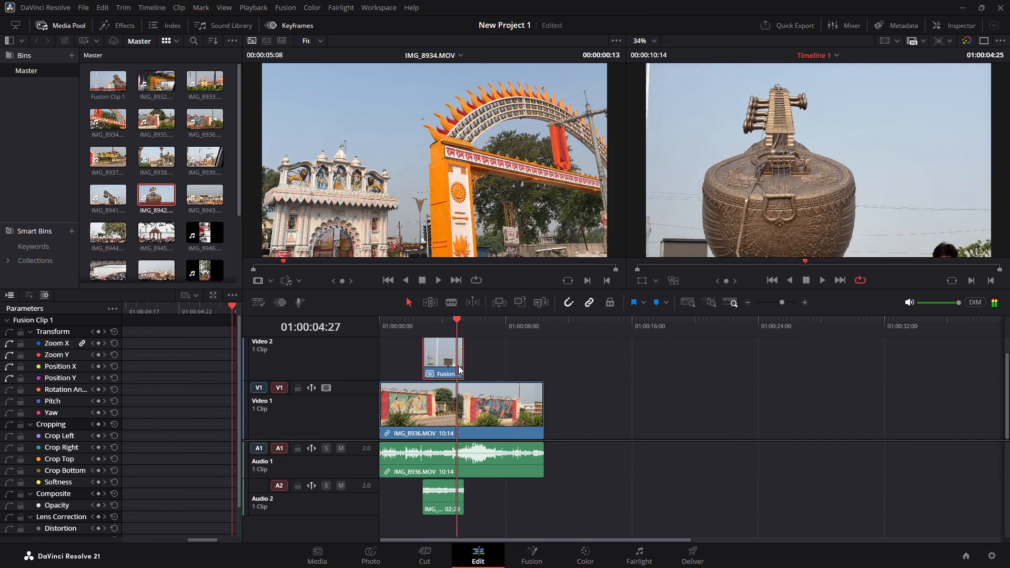
pyautogui.moveTo(458, 366); pyautogui.dragTo(409, 364)
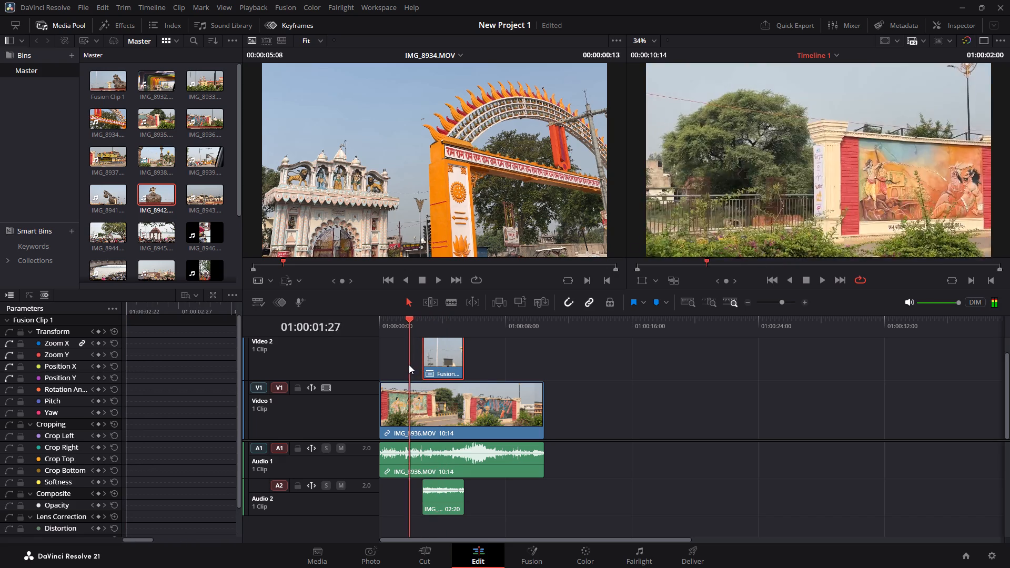
pyautogui.moveTo(409, 364); pyautogui.dragTo(389, 361)
pyautogui.click(748, 195)
pyautogui.press('space')
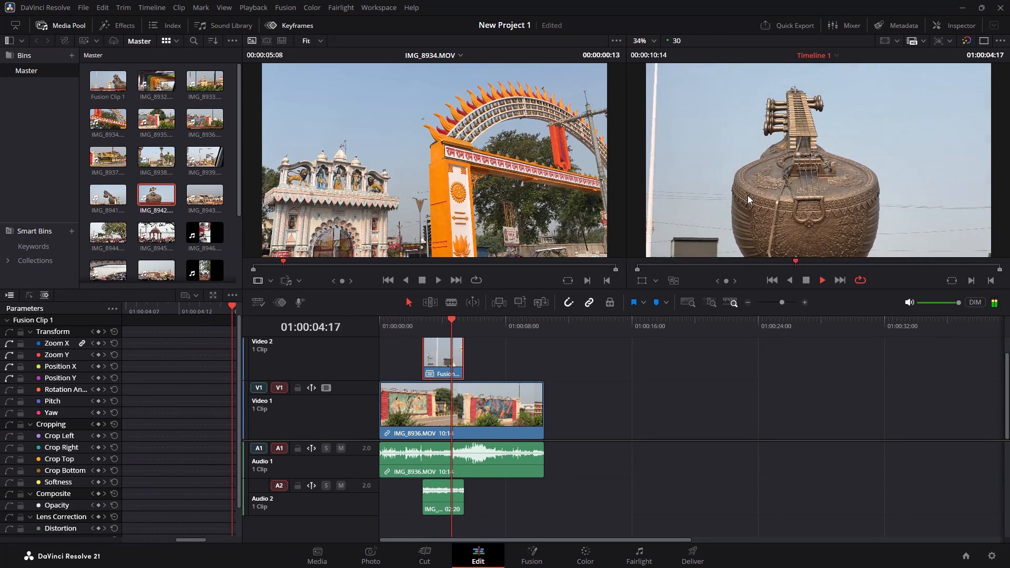
pyautogui.press('space')
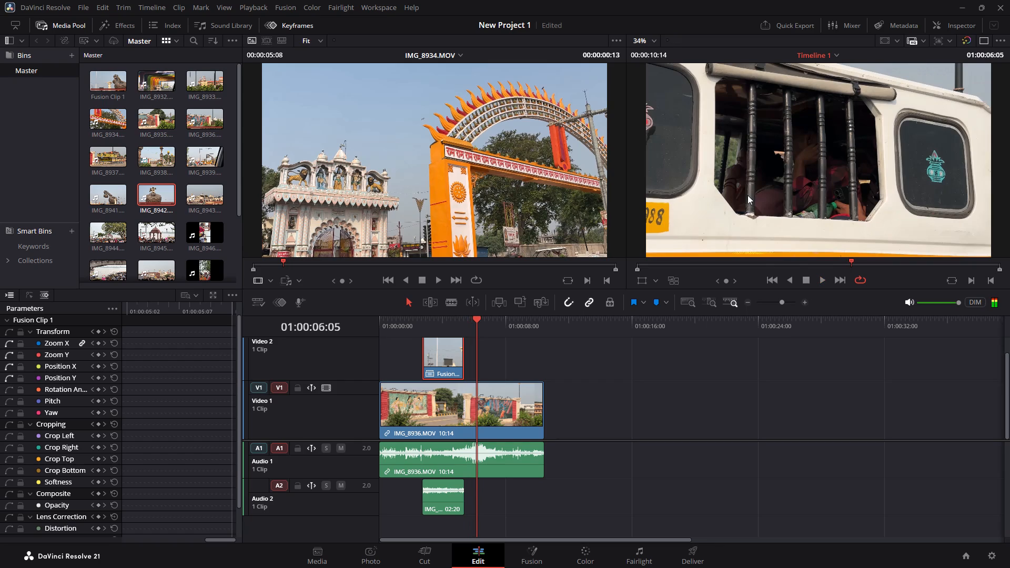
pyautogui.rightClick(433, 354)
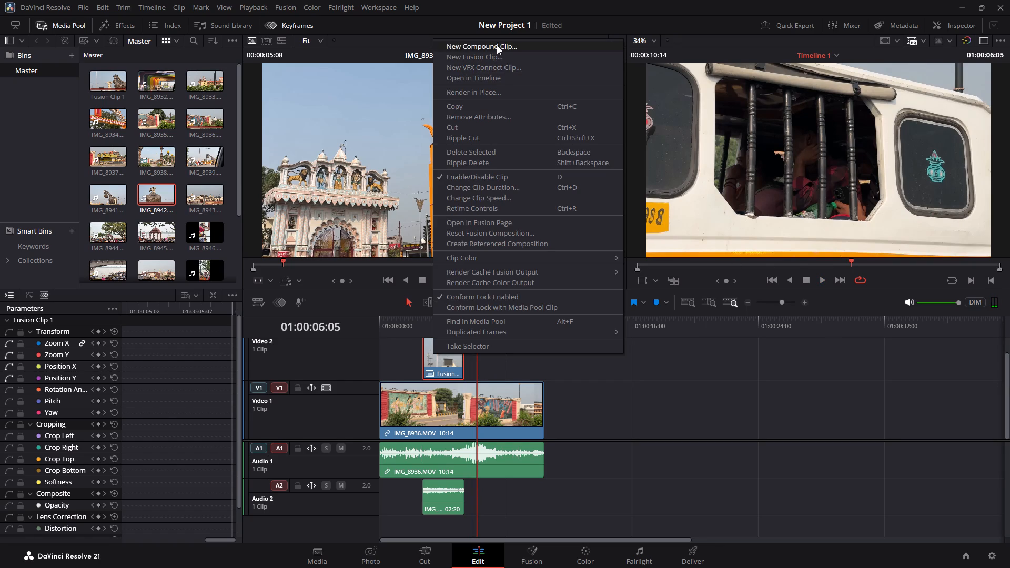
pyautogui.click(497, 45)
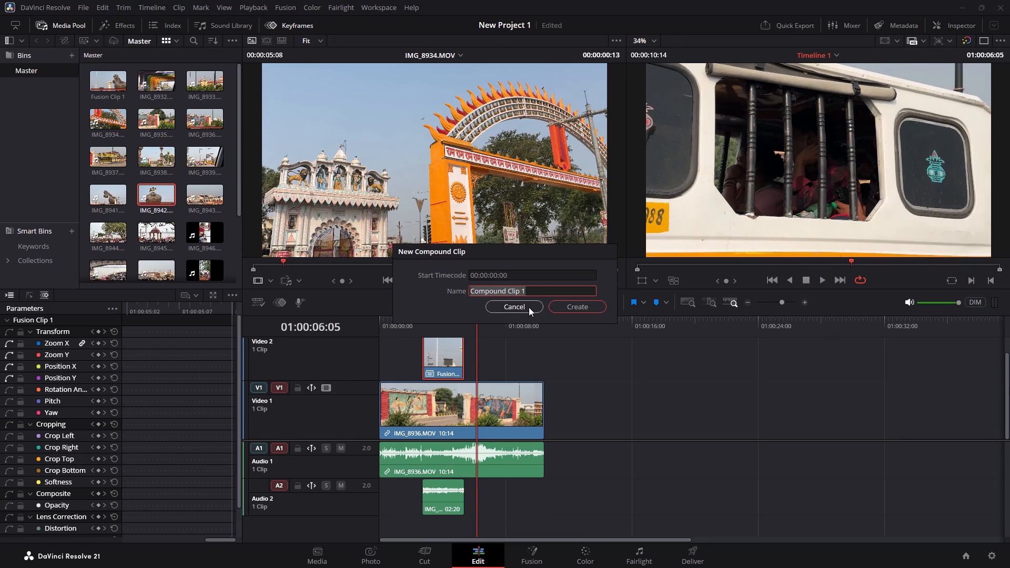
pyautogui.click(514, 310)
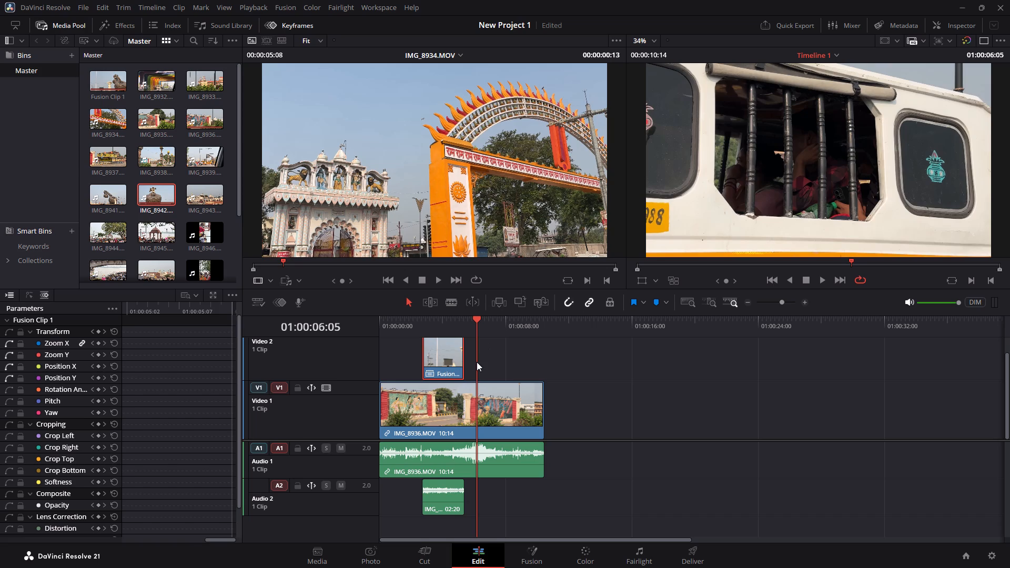
# Move the playhead back onto the Fusion clip at 01:00:04:17 and look over the commands available for it.
pyautogui.moveTo(477, 362); pyautogui.dragTo(451, 367)
pyautogui.rightClick(445, 357)
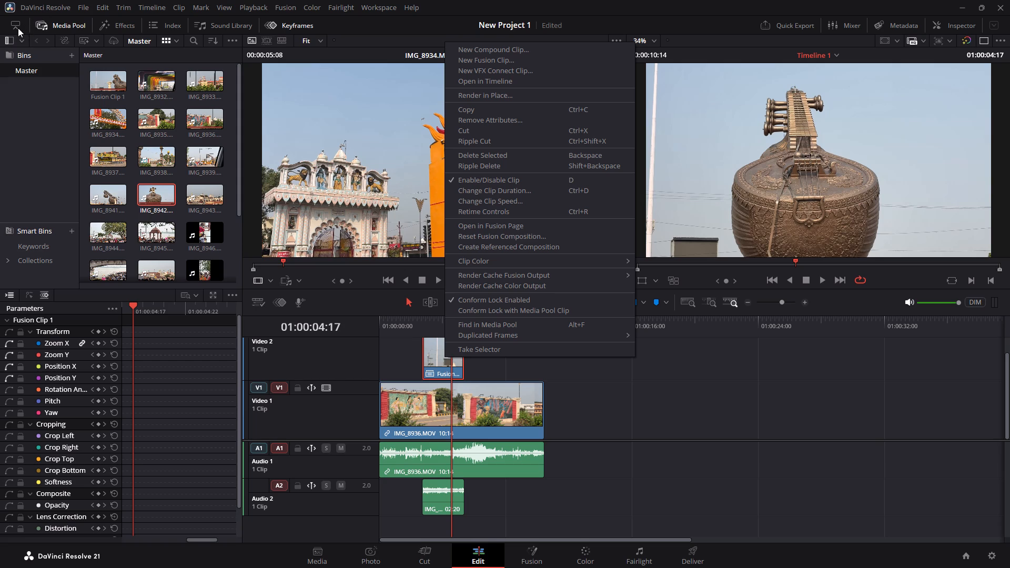
pyautogui.click(18, 28)
# Hide the Keyframes panel and keep the Media Pool at half height so the timeline spans the full width.
pyautogui.click(18, 28)
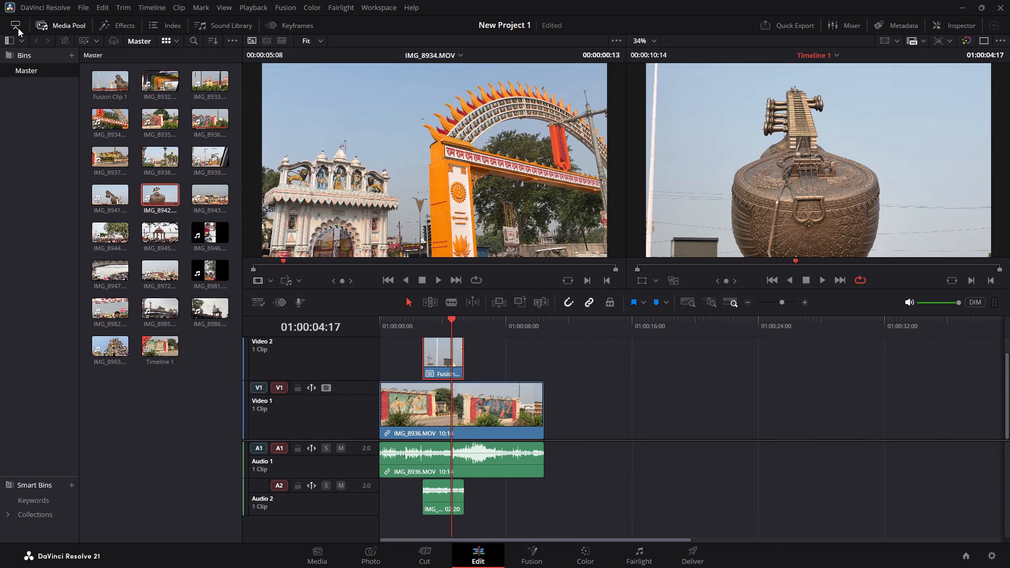
pyautogui.click(18, 28)
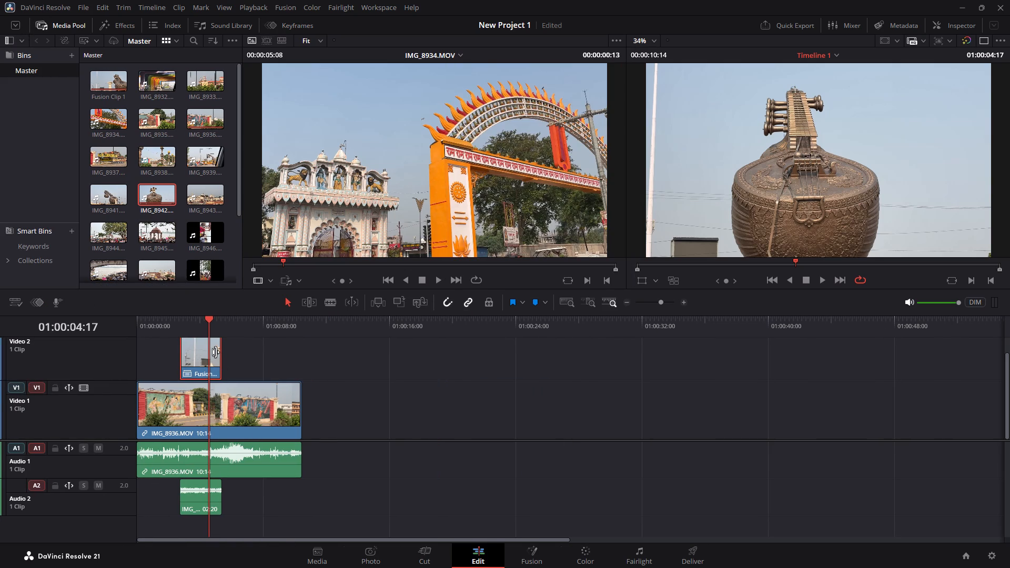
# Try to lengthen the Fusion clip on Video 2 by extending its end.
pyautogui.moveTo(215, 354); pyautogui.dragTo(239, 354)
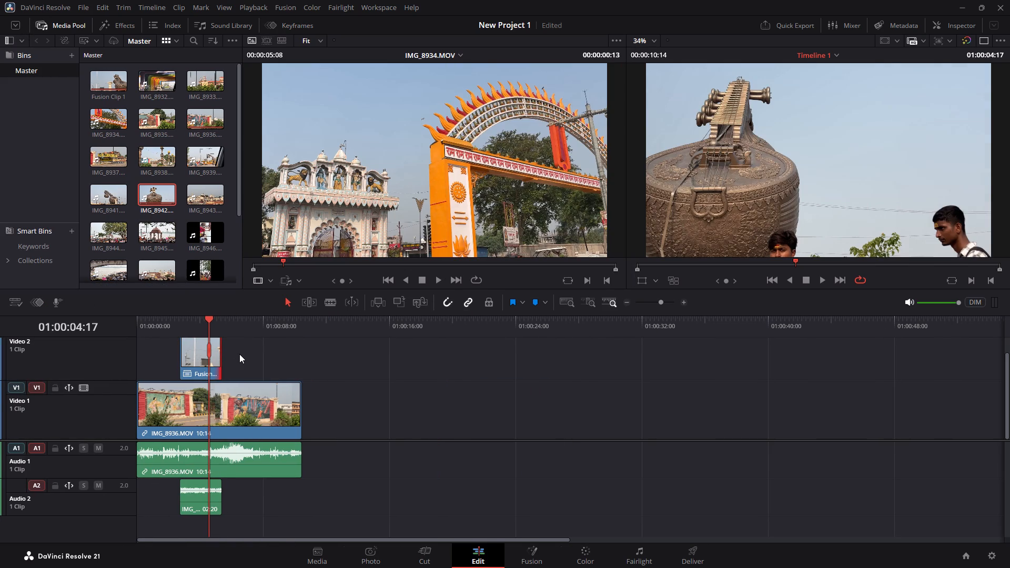
# Move the Fusion clip on Video 2 and its separate audio clip on Audio 2 to the start of the timeline.
pyautogui.moveTo(194, 361); pyautogui.dragTo(208, 364)
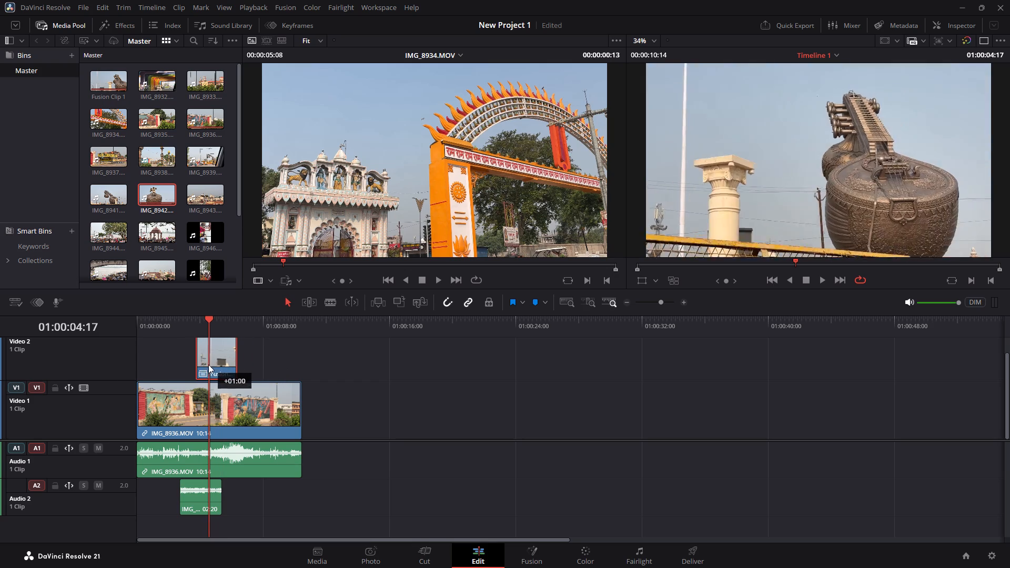
pyautogui.moveTo(208, 364); pyautogui.dragTo(149, 367)
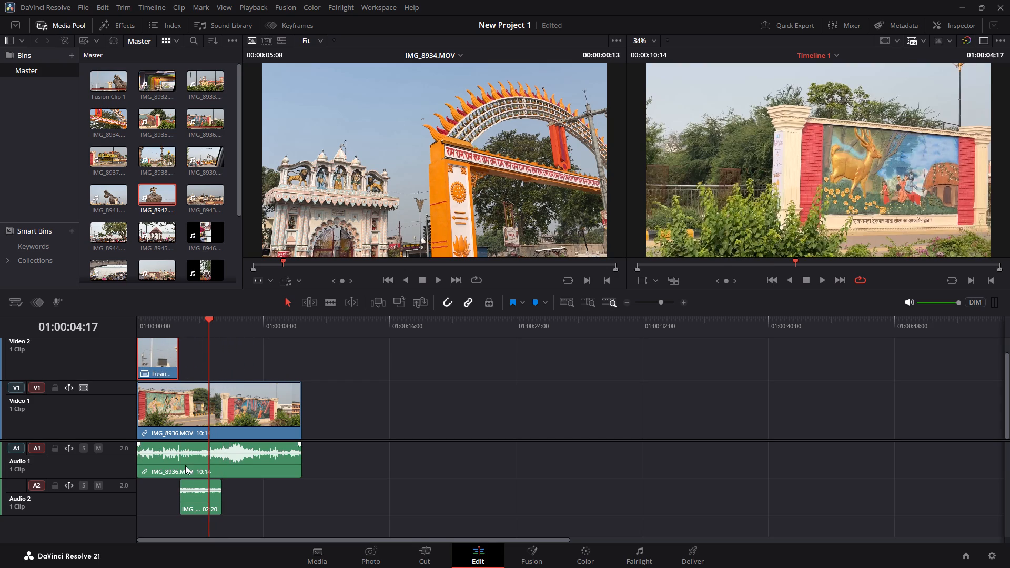
pyautogui.moveTo(189, 498); pyautogui.dragTo(145, 489)
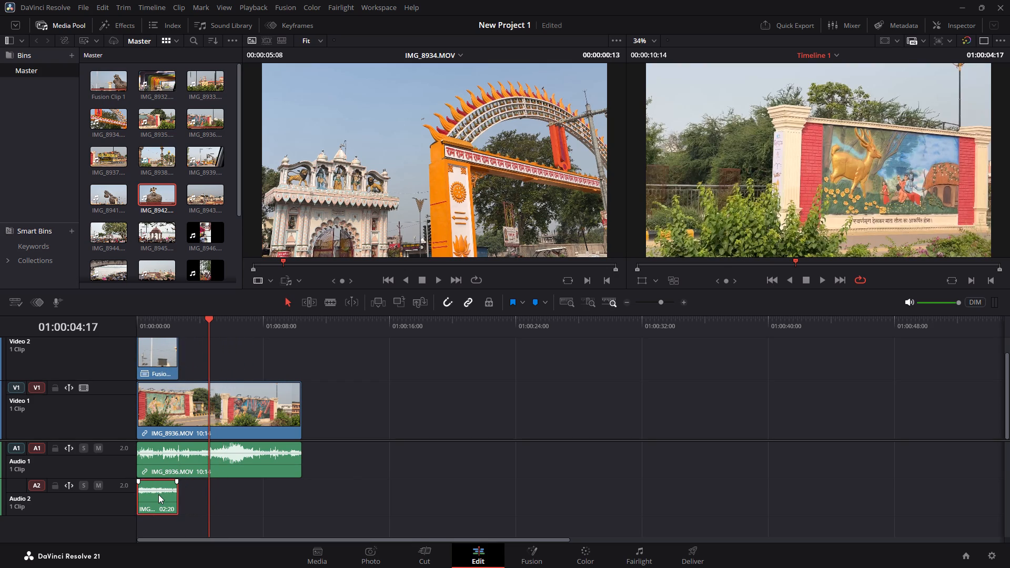
# Delete the audio clip from Audio 2.
pyautogui.rightClick(158, 494)
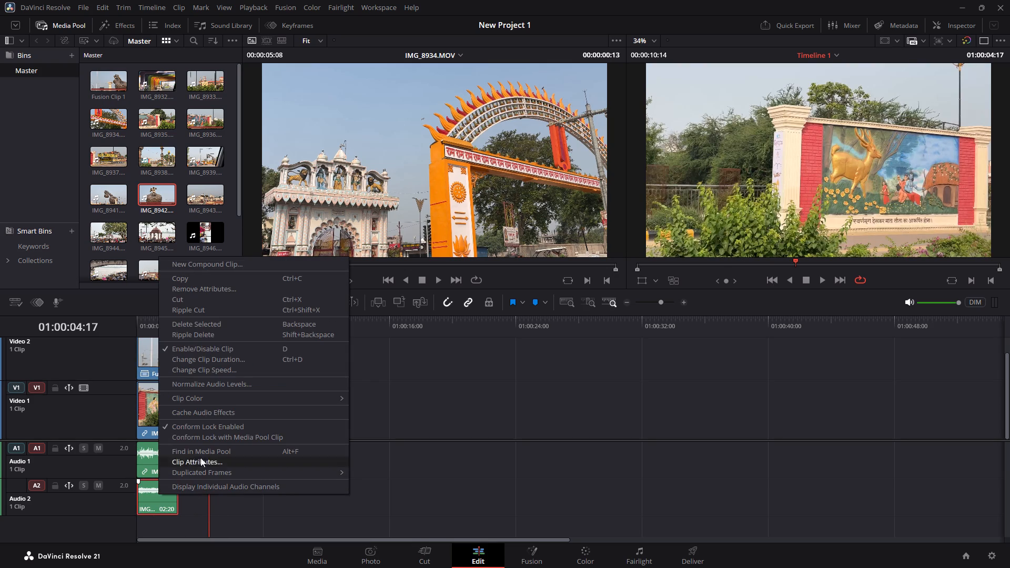
pyautogui.click(219, 328)
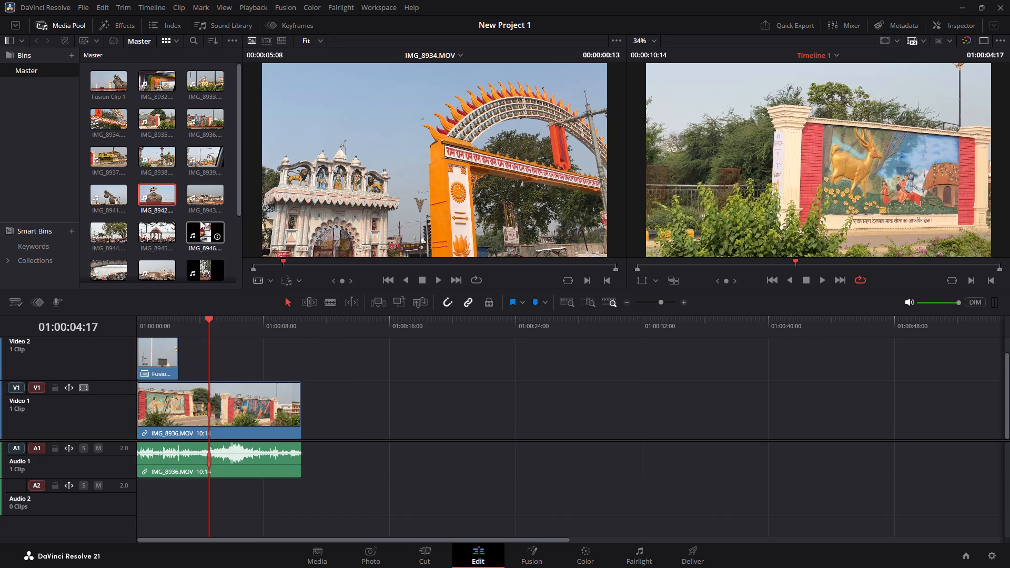
# Place IMG_8947 from the Master bin on Video 2, about four seconds into the timeline.
pyautogui.scroll(-1, 133, 234)
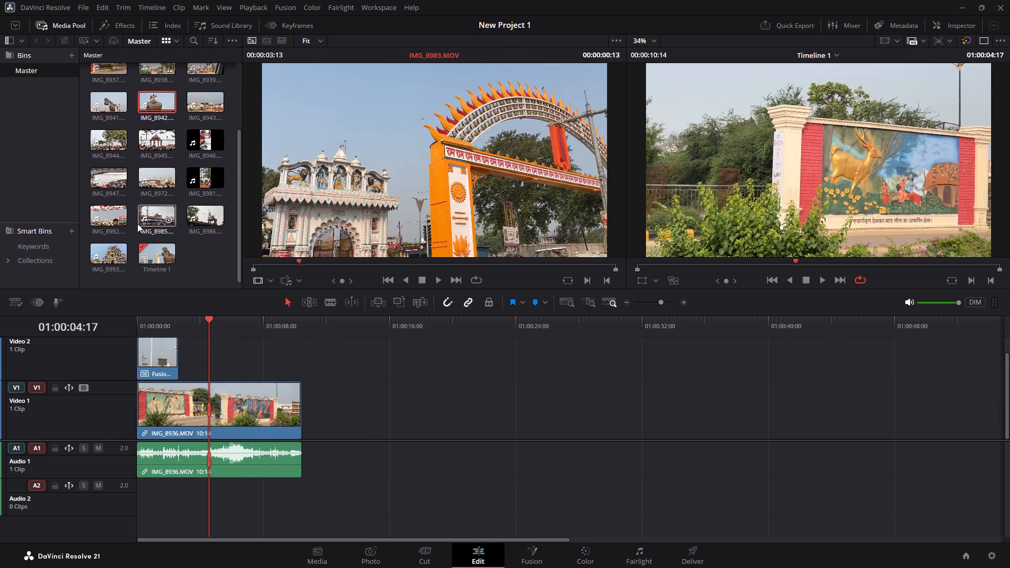
pyautogui.moveTo(112, 174); pyautogui.dragTo(159, 230)
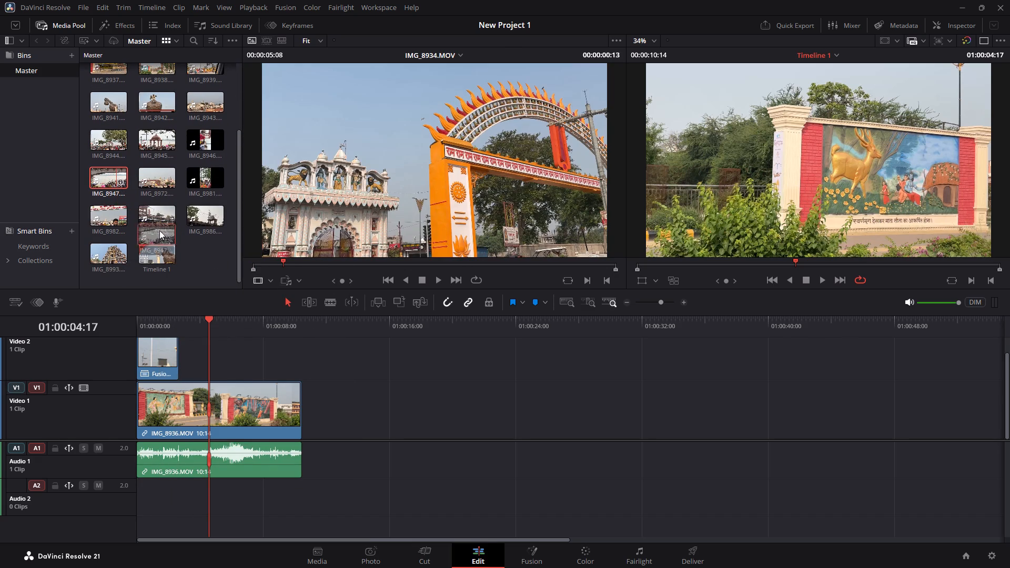
pyautogui.moveTo(159, 230); pyautogui.dragTo(199, 353)
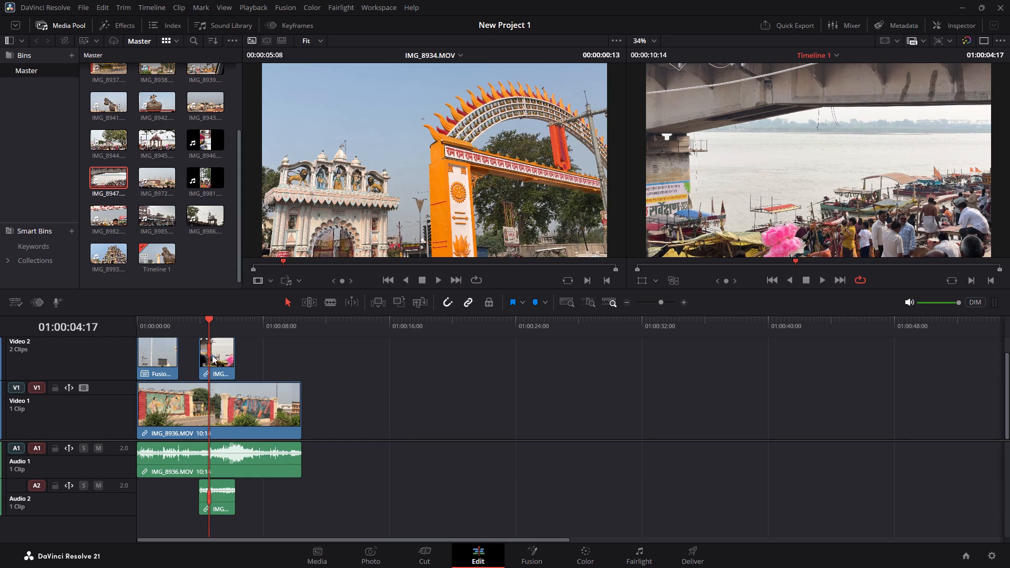
# Play Timeline 1 through the newly placed IMG_8947 clip, pausing shortly after its end.
pyautogui.click(786, 191)
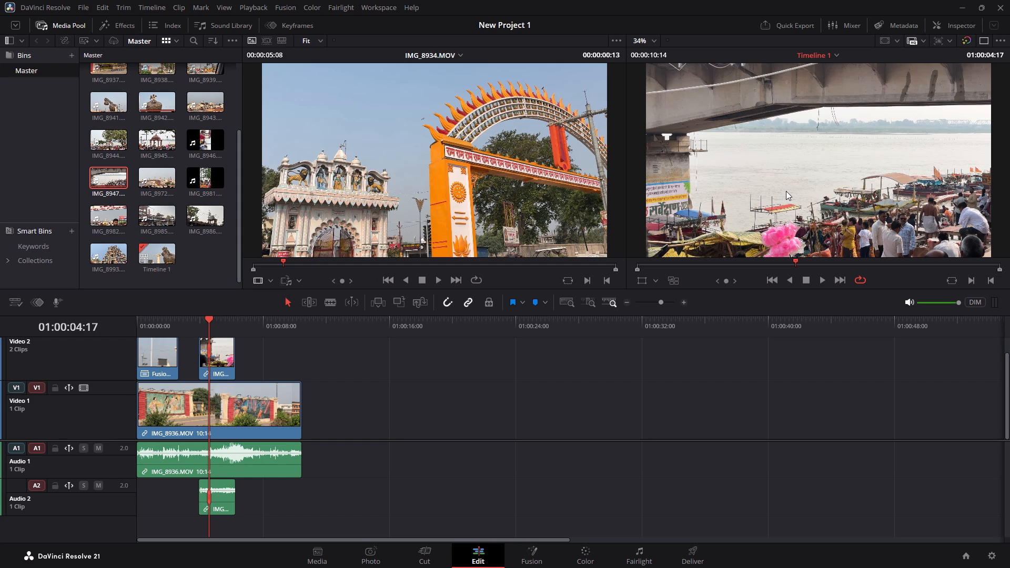
pyautogui.click(786, 191)
pyautogui.press('space')
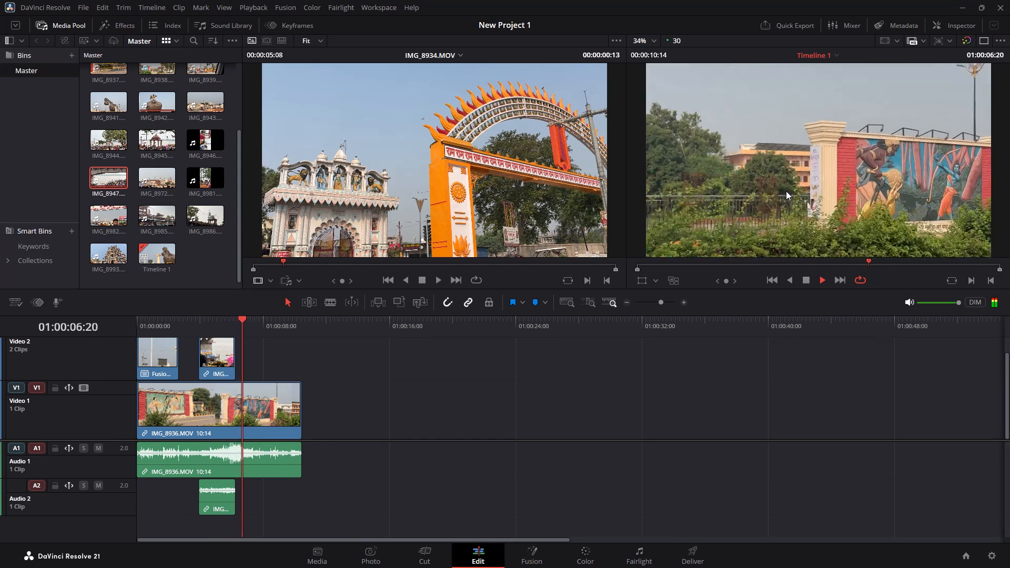
pyautogui.press('space')
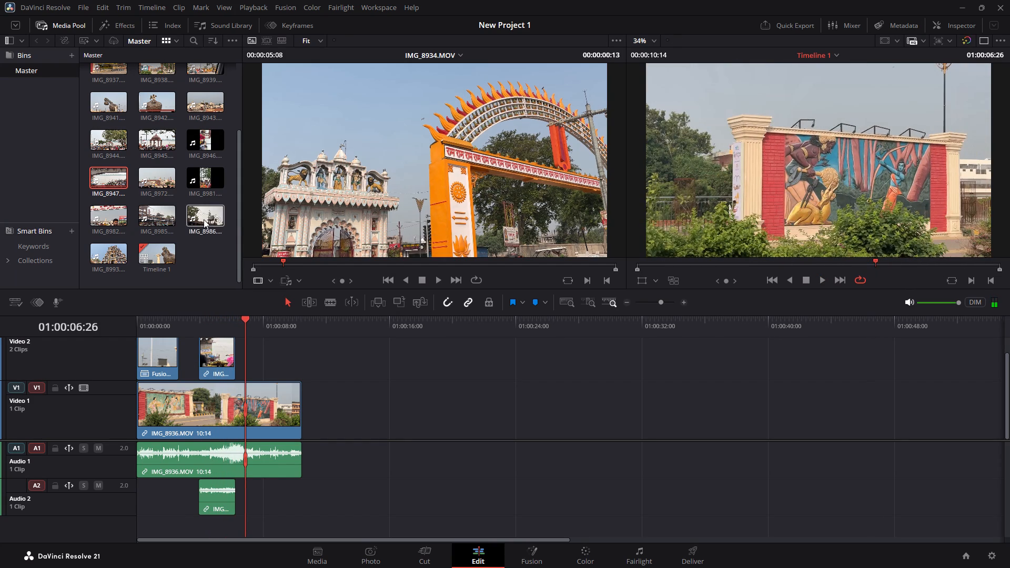
# Load IMG_8986.MOV from the Master bin into the source viewer and play it.
pyautogui.moveTo(200, 219); pyautogui.dragTo(368, 194)
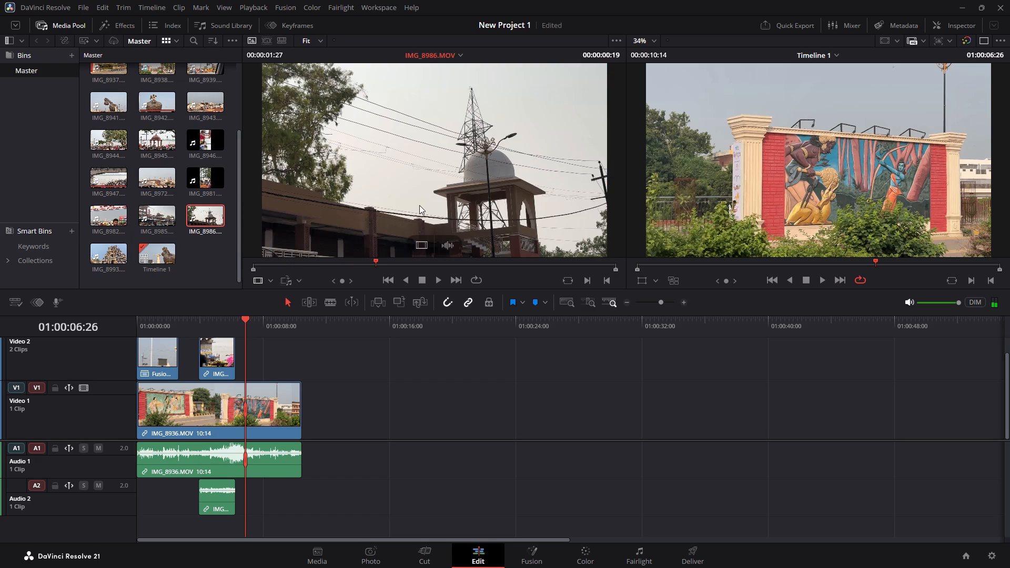
pyautogui.click(419, 205)
pyautogui.click(419, 205)
pyautogui.press('space')
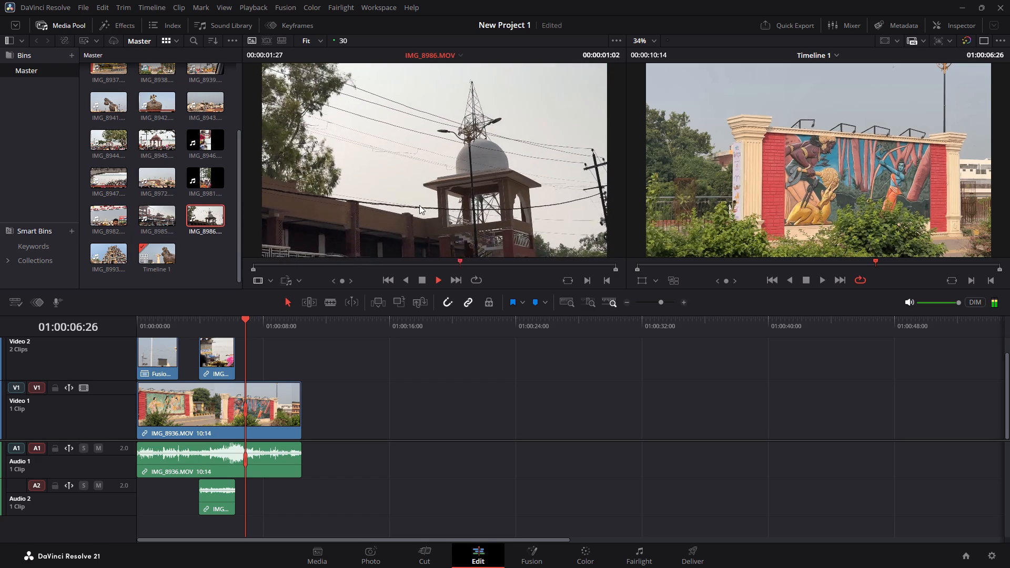
# Replay IMG_8986.MOV, then load Timeline 1 and IMG_8993.MOV from the Master bin into the source viewer to review them.
pyautogui.press('space')
pyautogui.press('space')
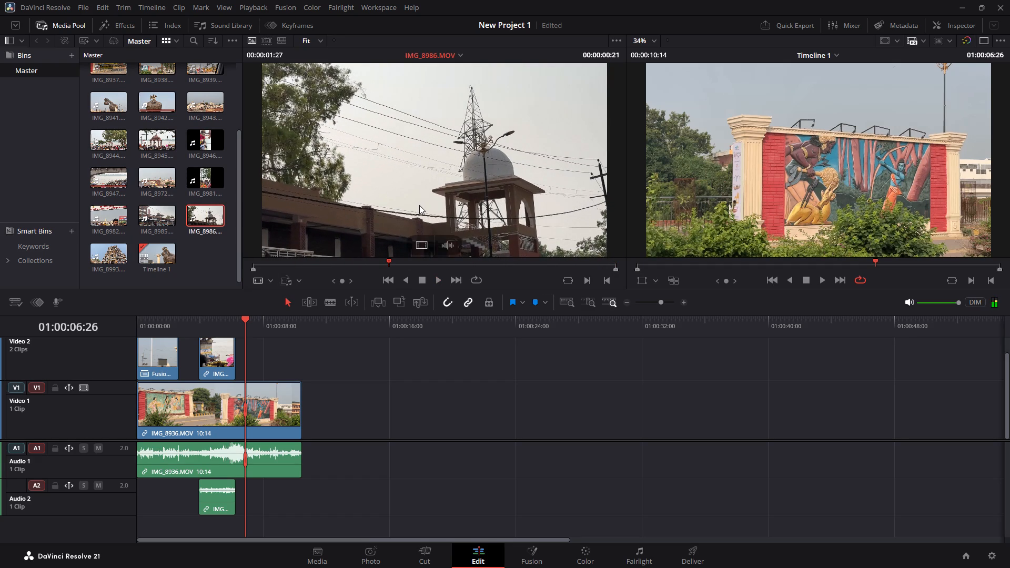
pyautogui.moveTo(150, 256); pyautogui.dragTo(326, 196)
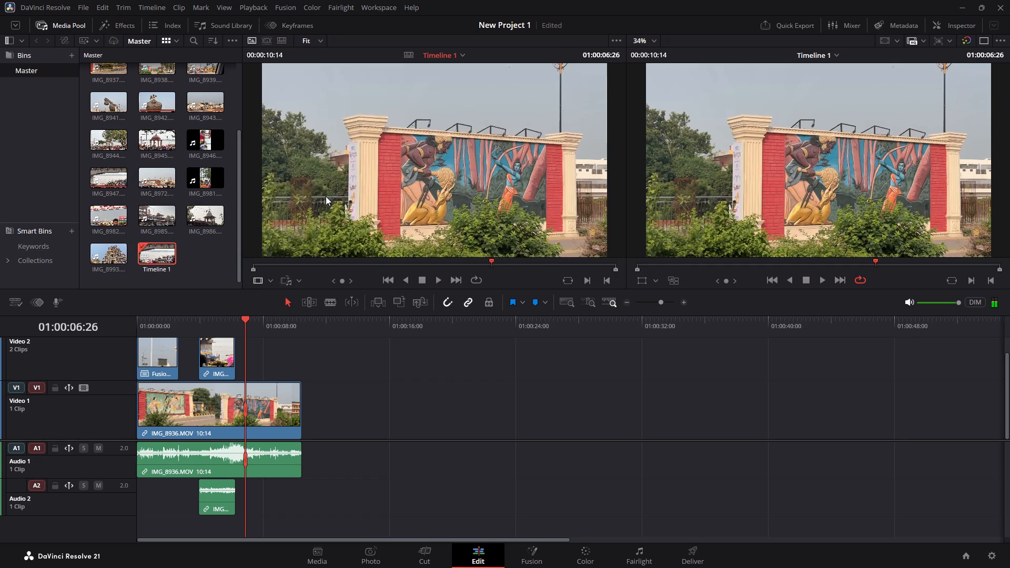
pyautogui.press('space')
pyautogui.moveTo(103, 249); pyautogui.dragTo(316, 149)
pyautogui.press('space')
pyautogui.press('space')
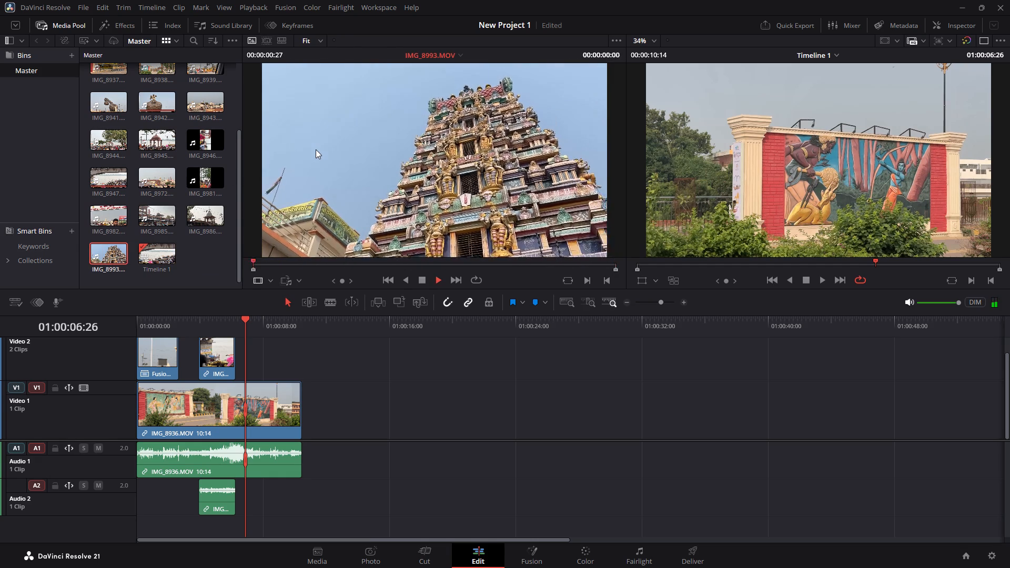
# Load IMG_8947.MOV into the source viewer and review it, followed by IMG_8945 and IMG_8944 from the Master bin.
pyautogui.moveTo(117, 177); pyautogui.dragTo(311, 176)
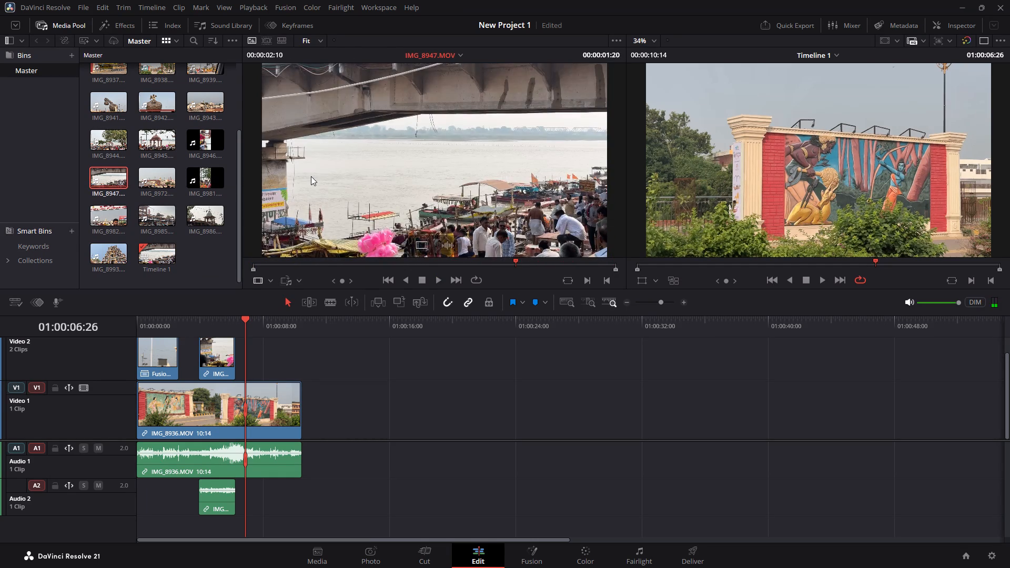
pyautogui.press('space')
pyautogui.click(165, 136)
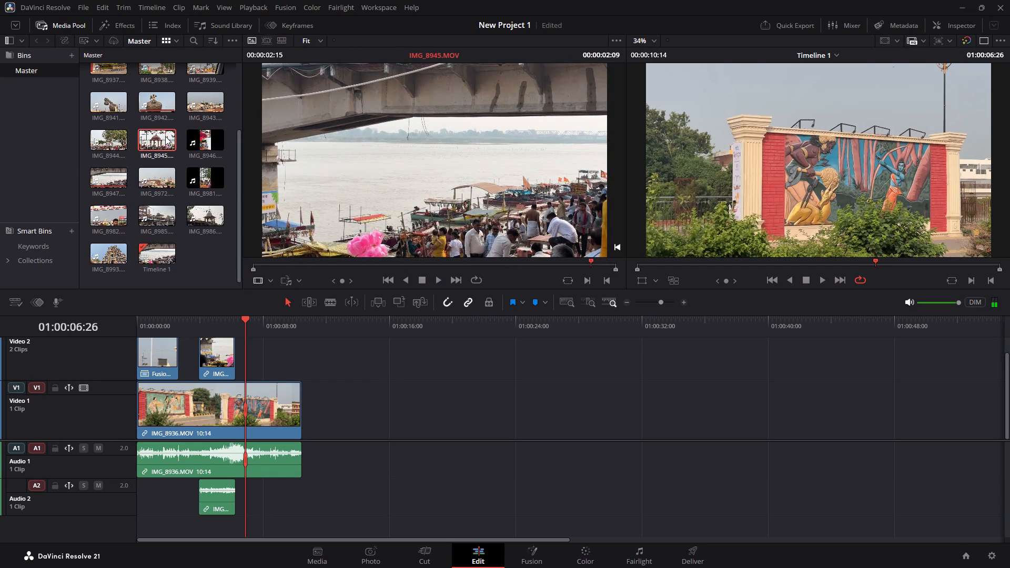
pyautogui.press('space')
pyautogui.press('space')
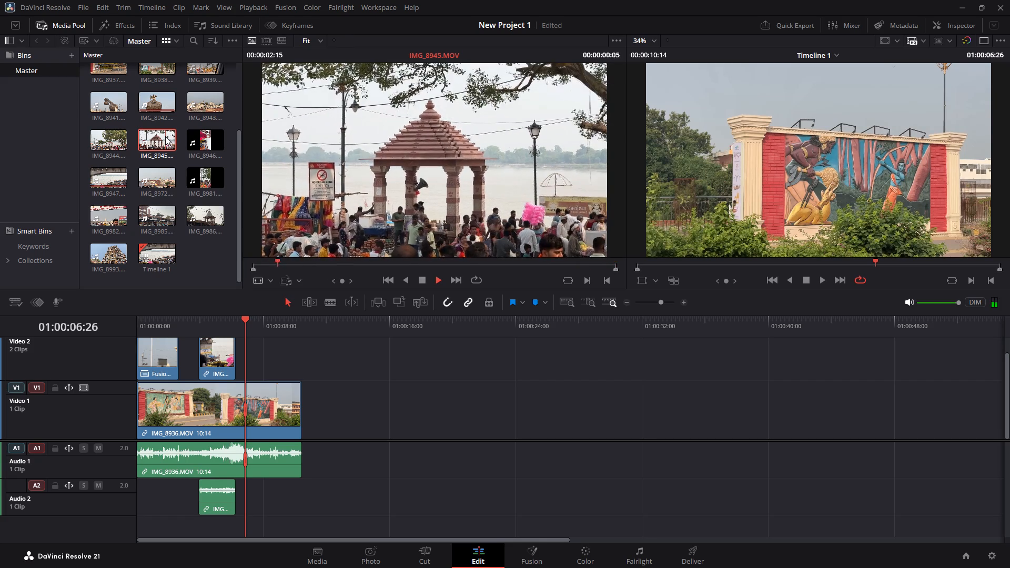
pyautogui.press('space')
pyautogui.click(87, 139)
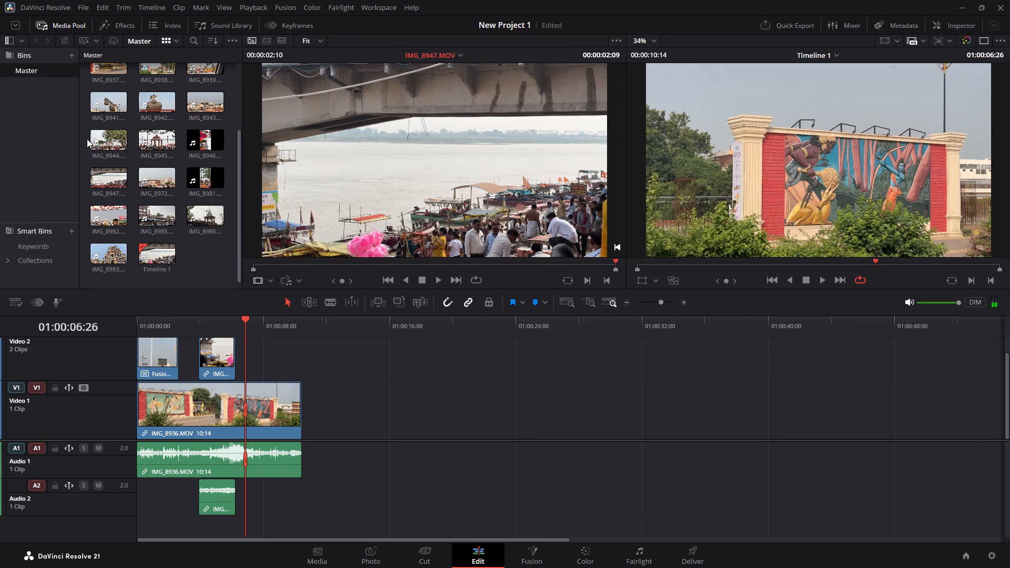
pyautogui.click(120, 140)
pyautogui.press('space')
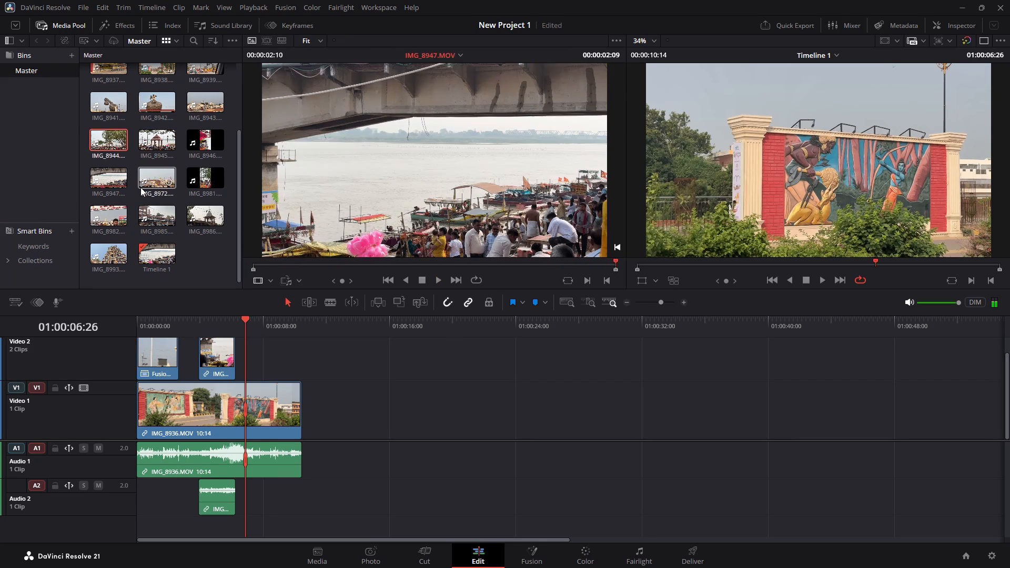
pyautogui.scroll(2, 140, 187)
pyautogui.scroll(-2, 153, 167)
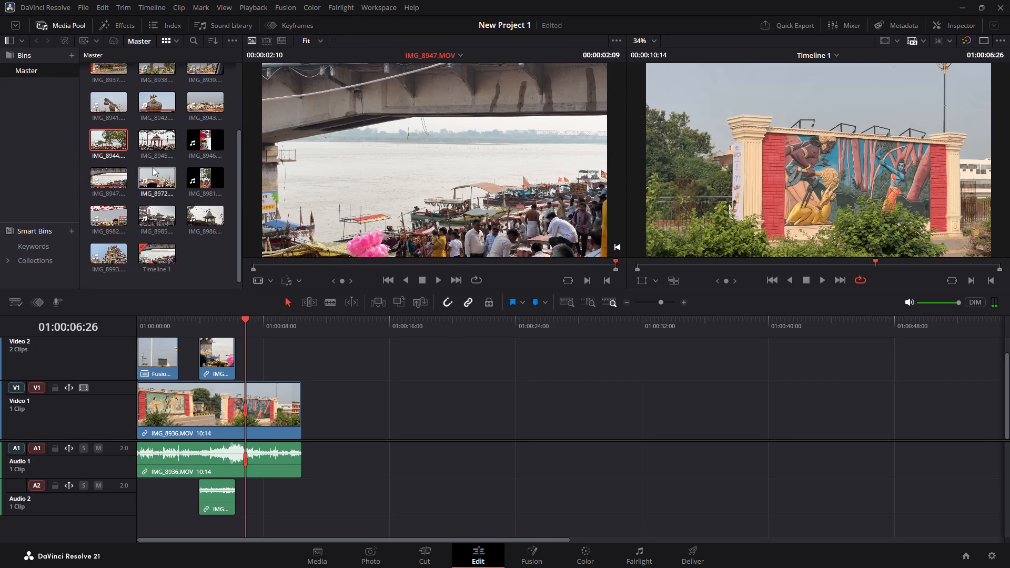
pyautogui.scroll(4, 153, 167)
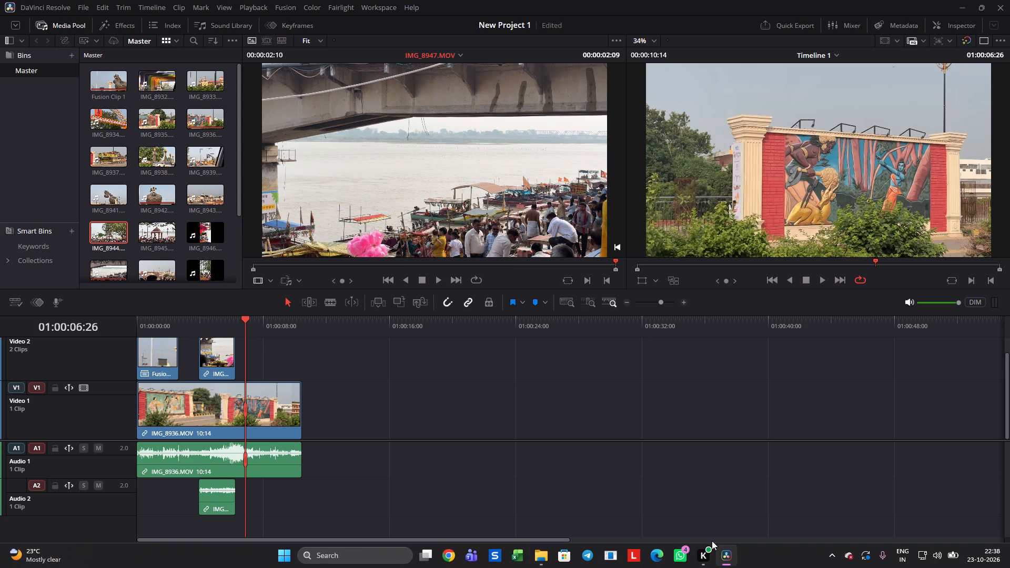
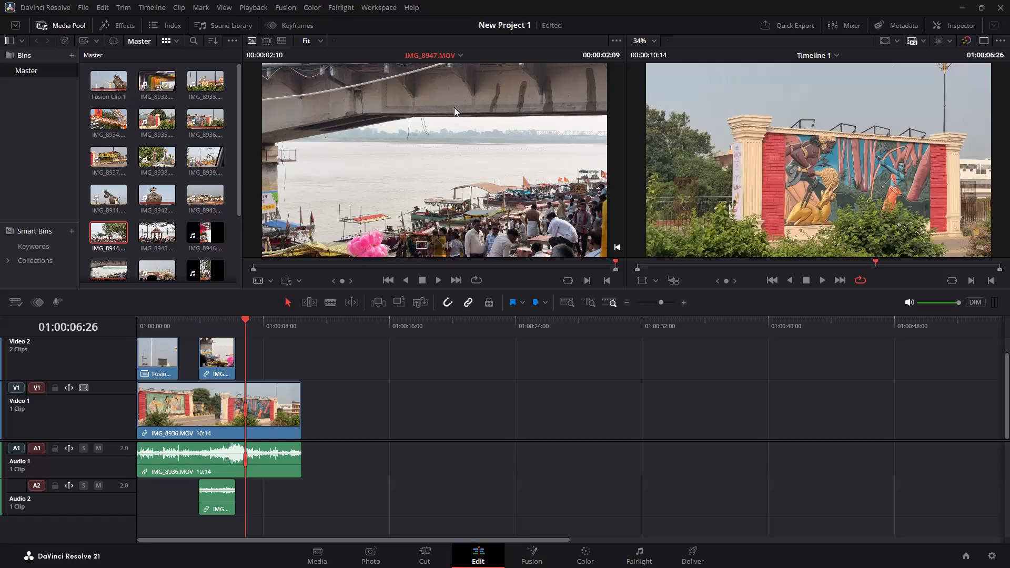
# Look over Timeline 1 in the Fairlight, Deliver and Color workspaces and return to the Edit workspace.
pyautogui.click(649, 550)
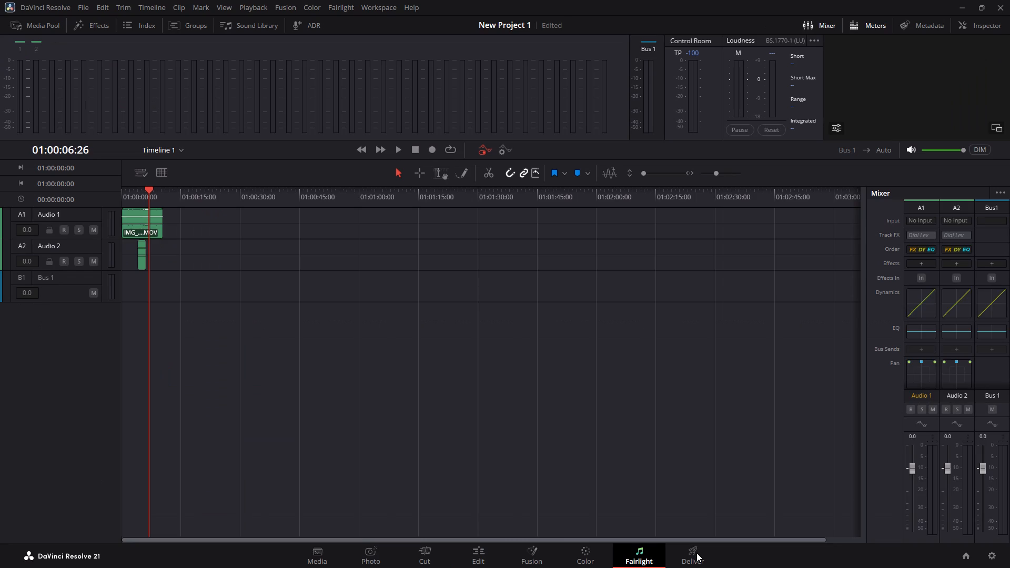
pyautogui.click(696, 553)
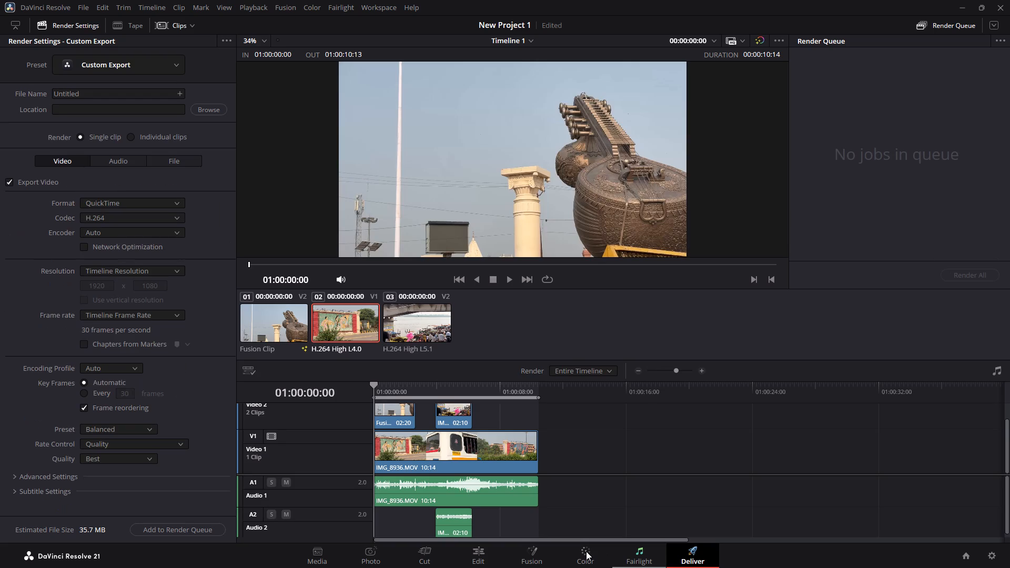
pyautogui.click(586, 551)
pyautogui.click(500, 556)
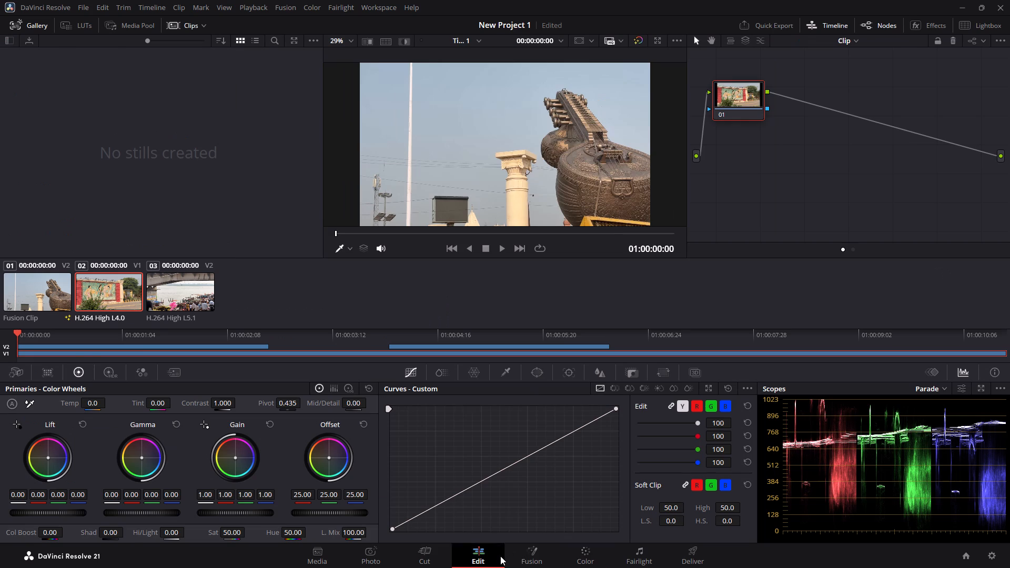
pyautogui.scroll(2, 567, 492)
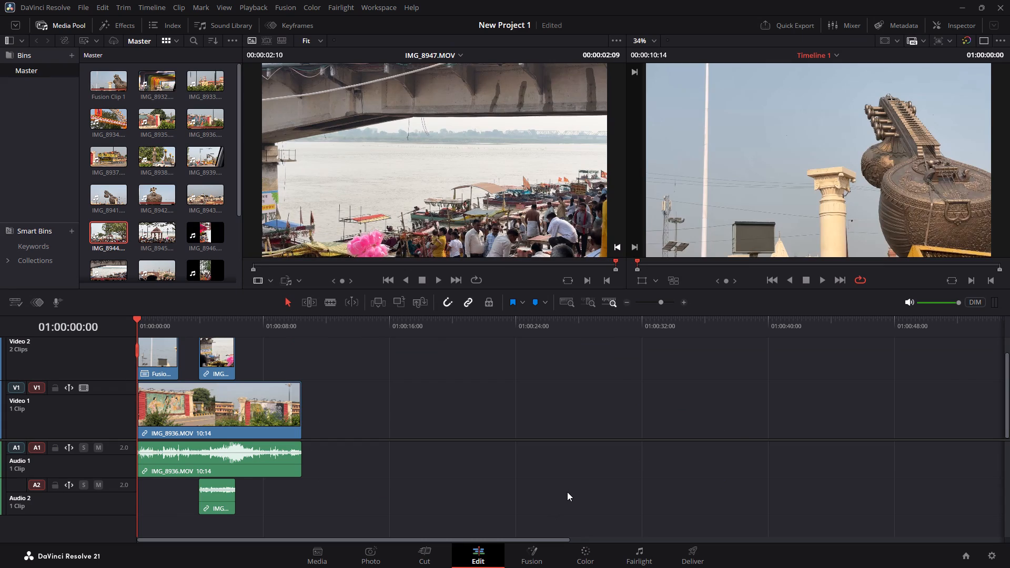
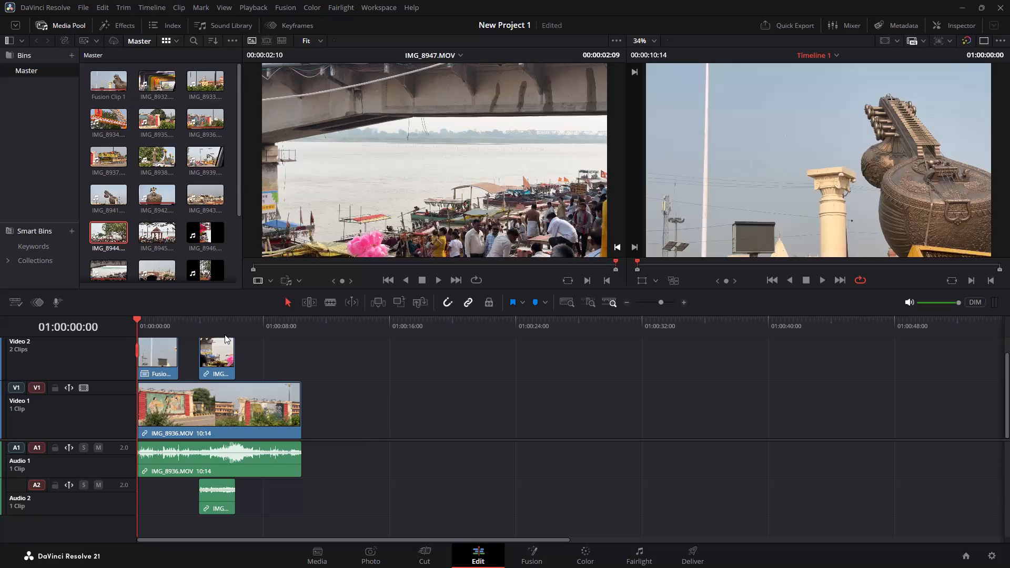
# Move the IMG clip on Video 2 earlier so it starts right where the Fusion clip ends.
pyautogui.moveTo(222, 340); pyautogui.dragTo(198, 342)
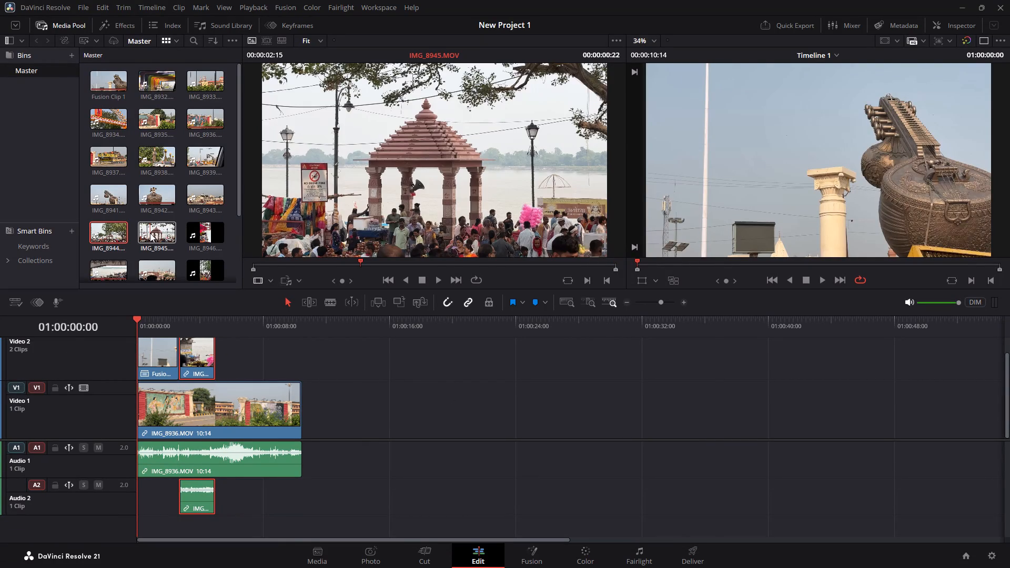
# Cue IMG_8947.MOV at about 00:00:00:23 in the source viewer and insert the clip at the start of Timeline 1.
pyautogui.click(150, 233)
pyautogui.moveTo(150, 233); pyautogui.dragTo(171, 232)
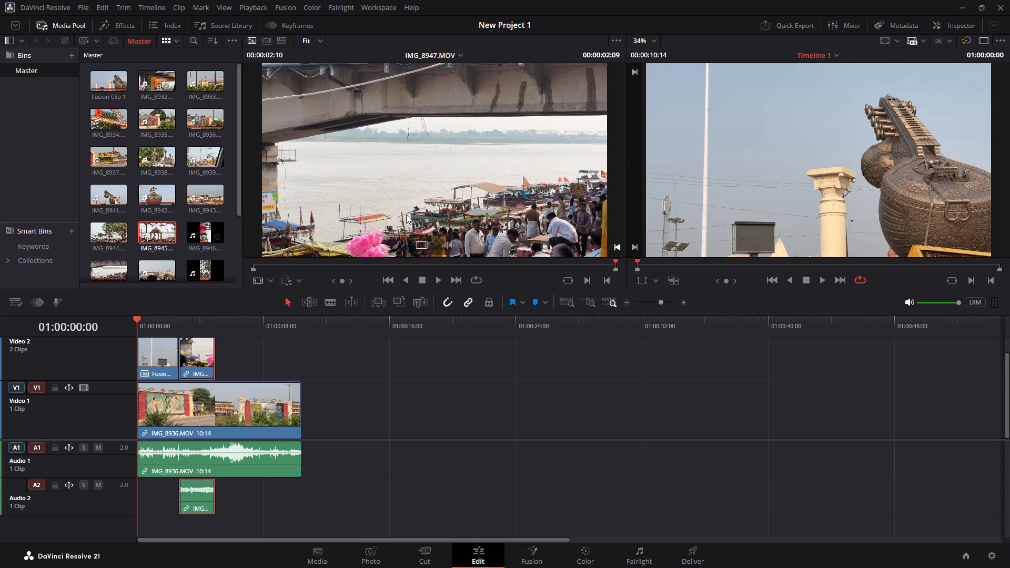
pyautogui.click(406, 215)
pyautogui.press('space')
pyautogui.press('space')
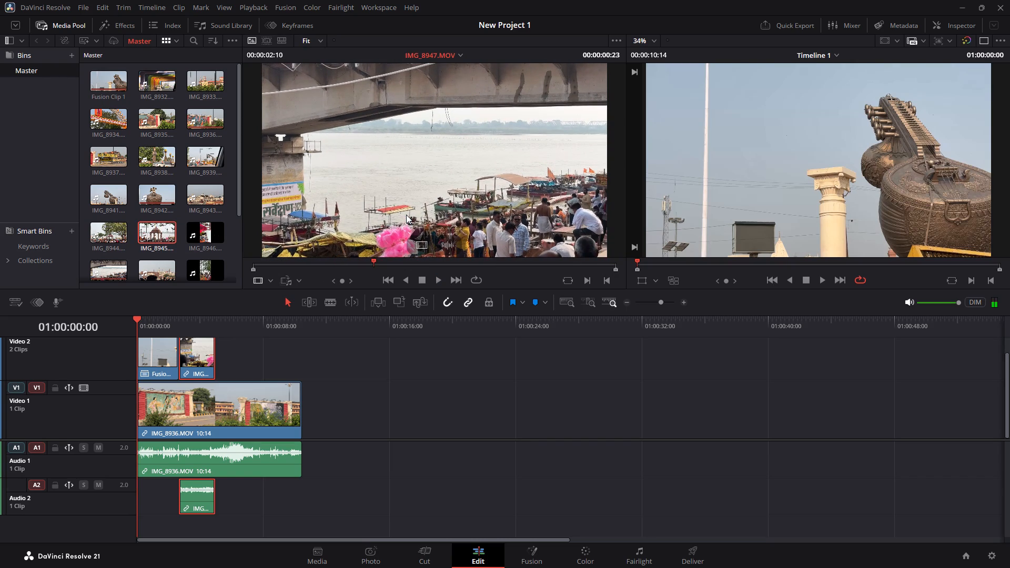
pyautogui.click(384, 299)
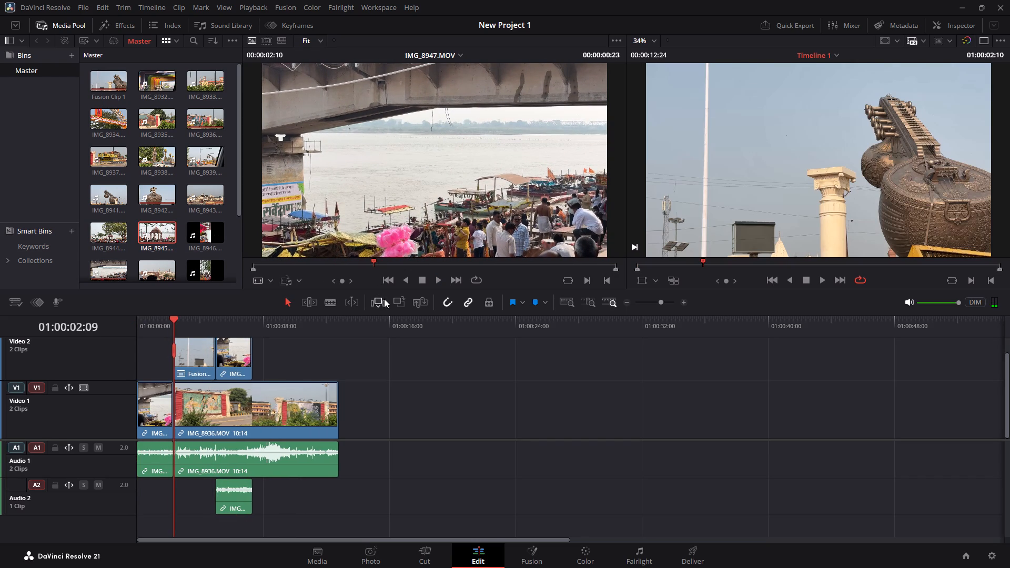
# Replace the footage at the timeline playhead with IMG_8947.MOV using a Replace edit.
pyautogui.click(419, 306)
# Move IMG_8936.MOV on Video 1 slightly earlier, over the end of the short clip before it, starting at about 01:00:03:15.
pyautogui.moveTo(266, 420); pyautogui.dragTo(246, 423)
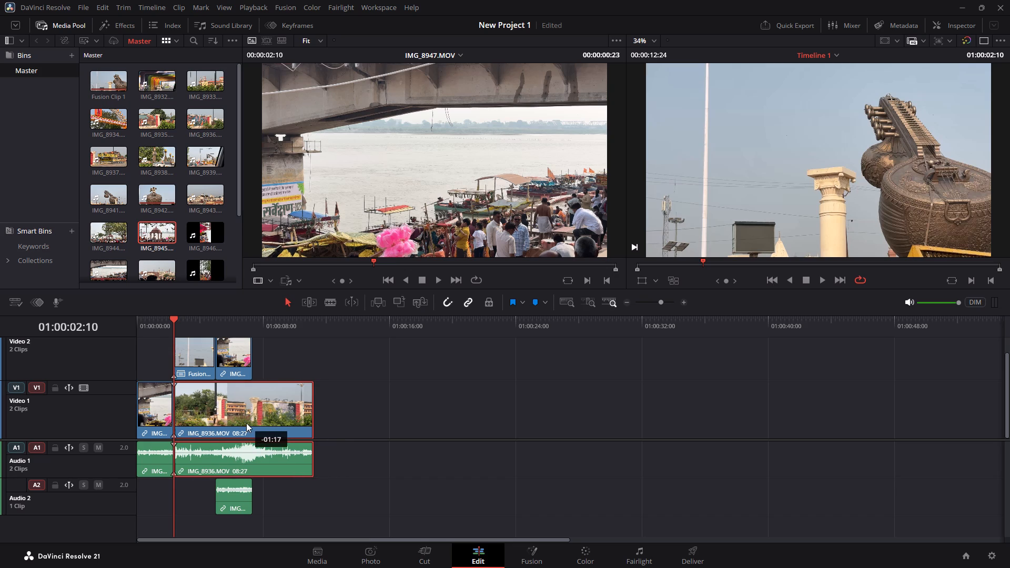
pyautogui.moveTo(246, 423); pyautogui.dragTo(259, 424)
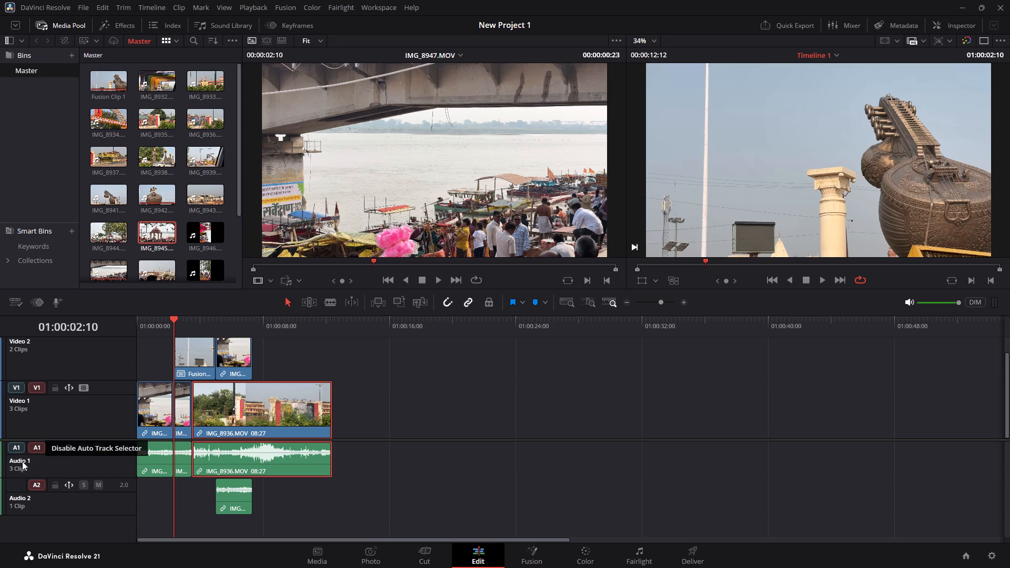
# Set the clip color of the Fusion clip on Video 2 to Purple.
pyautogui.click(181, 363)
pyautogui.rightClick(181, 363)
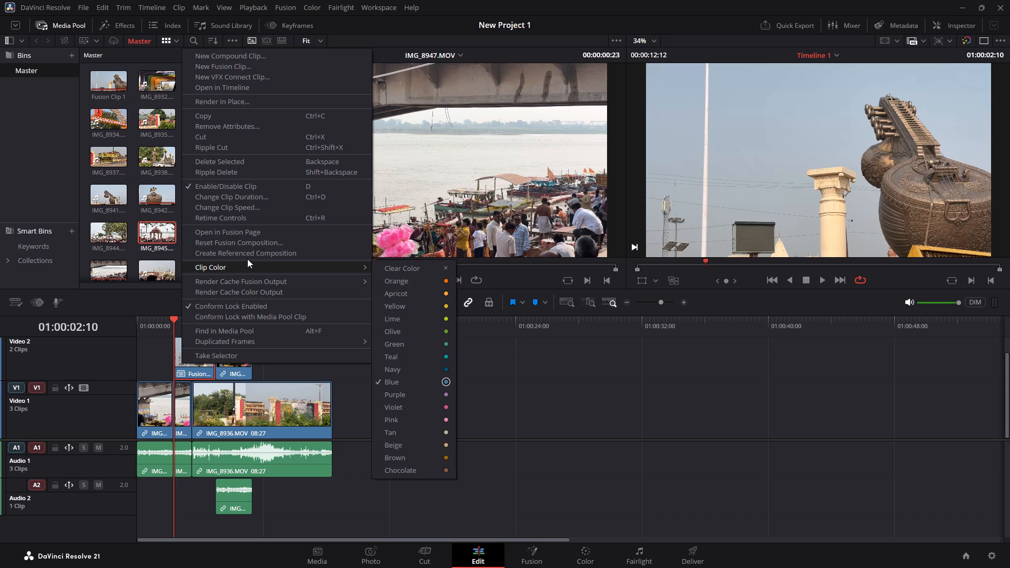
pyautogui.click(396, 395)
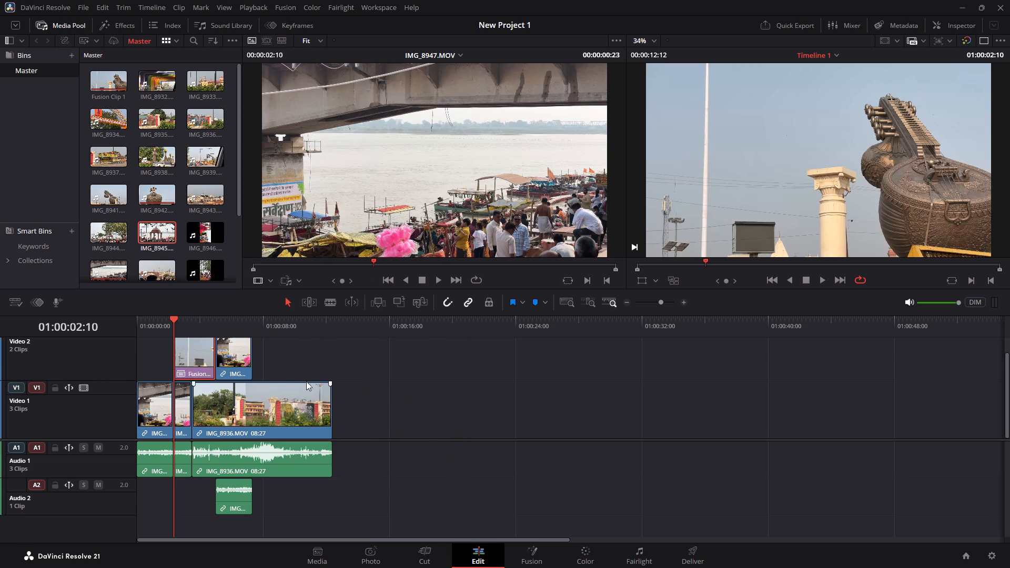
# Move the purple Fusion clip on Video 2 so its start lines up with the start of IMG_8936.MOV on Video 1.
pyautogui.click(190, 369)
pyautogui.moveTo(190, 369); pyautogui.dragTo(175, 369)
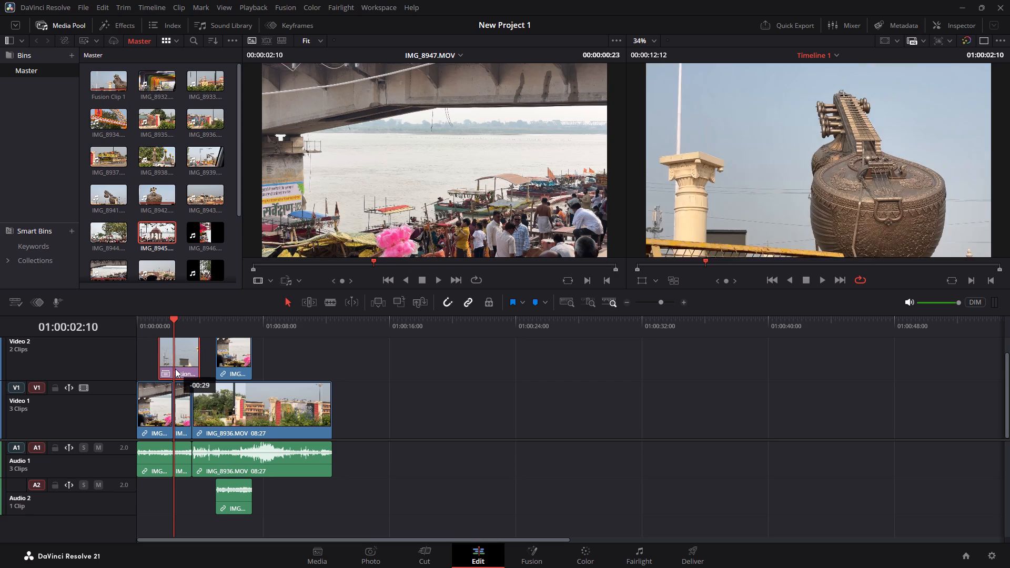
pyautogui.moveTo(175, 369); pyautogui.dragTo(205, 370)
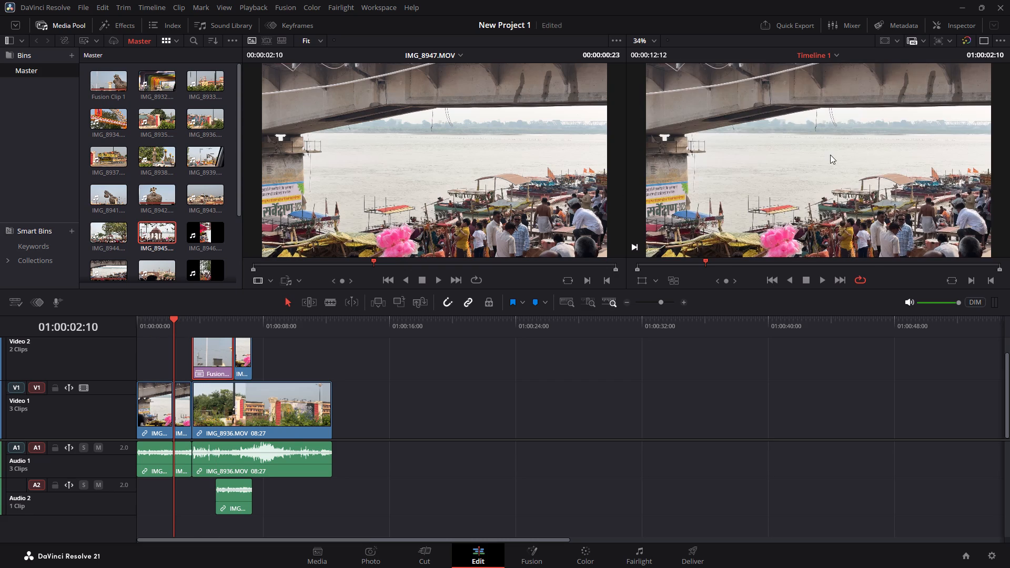
# Bypass color grades and Fusion effects in the timeline viewer and play Timeline 1 into the Fusion clip.
pyautogui.click(966, 36)
pyautogui.click(851, 189)
pyautogui.press('space')
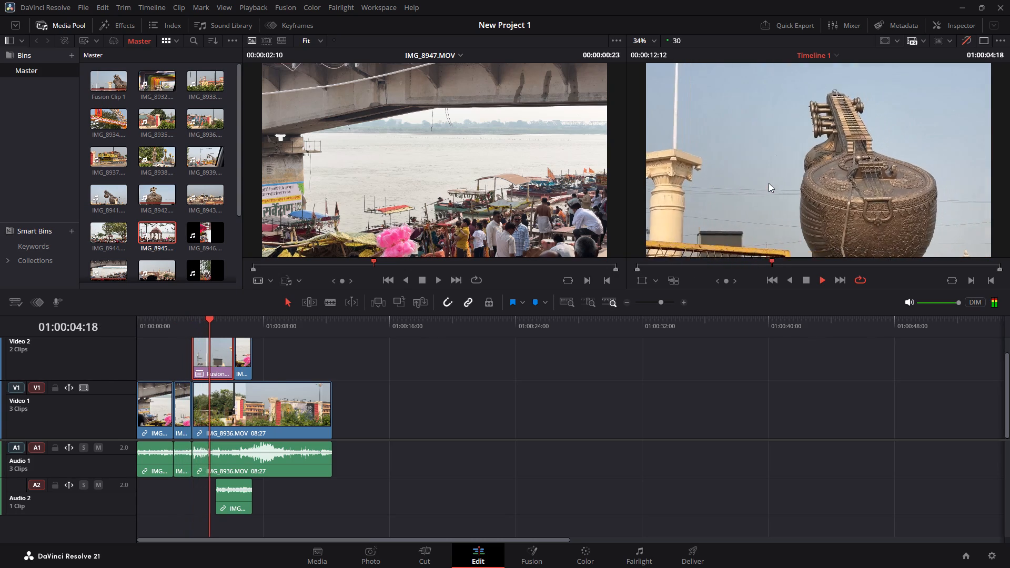
pyautogui.press('space')
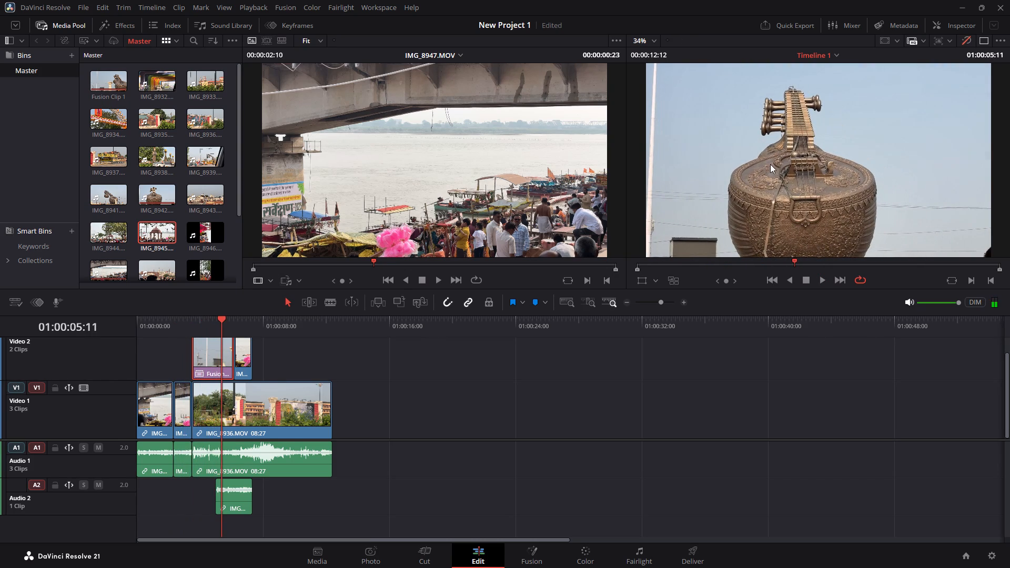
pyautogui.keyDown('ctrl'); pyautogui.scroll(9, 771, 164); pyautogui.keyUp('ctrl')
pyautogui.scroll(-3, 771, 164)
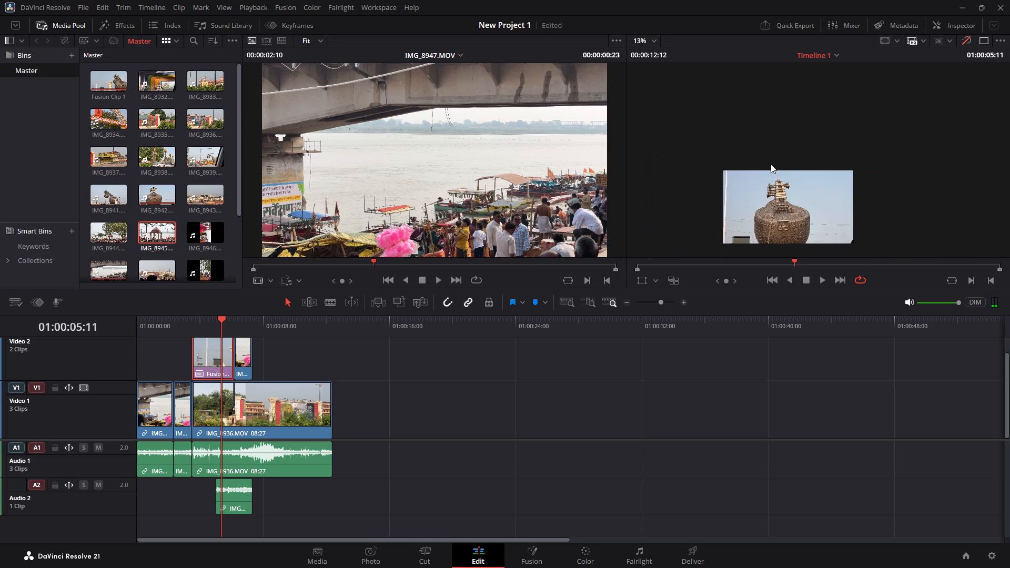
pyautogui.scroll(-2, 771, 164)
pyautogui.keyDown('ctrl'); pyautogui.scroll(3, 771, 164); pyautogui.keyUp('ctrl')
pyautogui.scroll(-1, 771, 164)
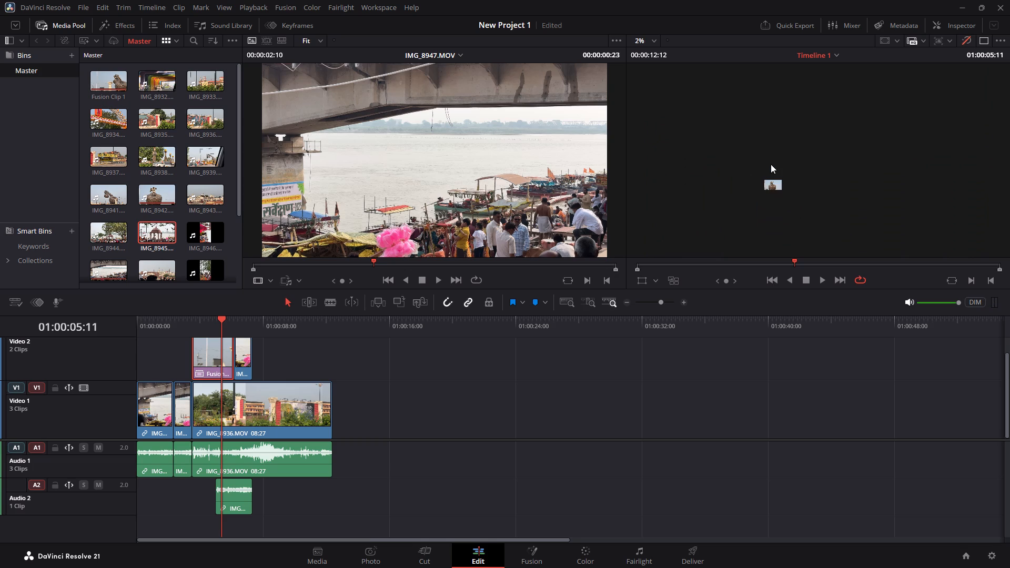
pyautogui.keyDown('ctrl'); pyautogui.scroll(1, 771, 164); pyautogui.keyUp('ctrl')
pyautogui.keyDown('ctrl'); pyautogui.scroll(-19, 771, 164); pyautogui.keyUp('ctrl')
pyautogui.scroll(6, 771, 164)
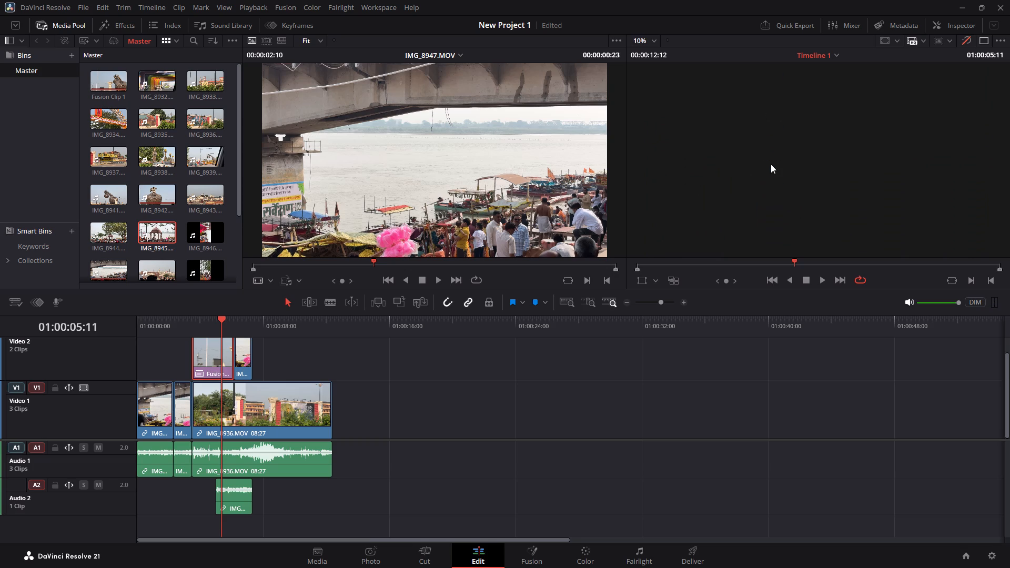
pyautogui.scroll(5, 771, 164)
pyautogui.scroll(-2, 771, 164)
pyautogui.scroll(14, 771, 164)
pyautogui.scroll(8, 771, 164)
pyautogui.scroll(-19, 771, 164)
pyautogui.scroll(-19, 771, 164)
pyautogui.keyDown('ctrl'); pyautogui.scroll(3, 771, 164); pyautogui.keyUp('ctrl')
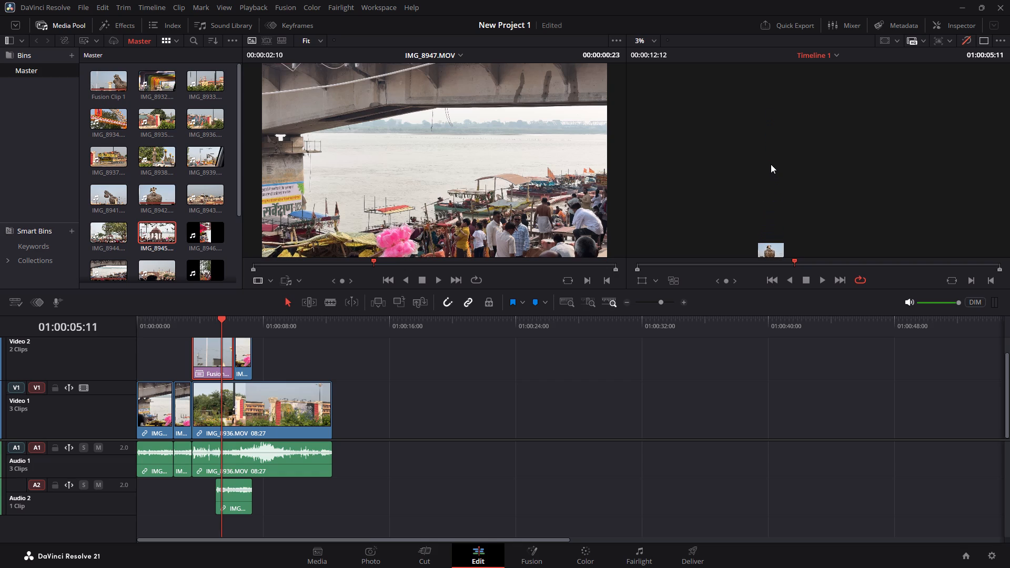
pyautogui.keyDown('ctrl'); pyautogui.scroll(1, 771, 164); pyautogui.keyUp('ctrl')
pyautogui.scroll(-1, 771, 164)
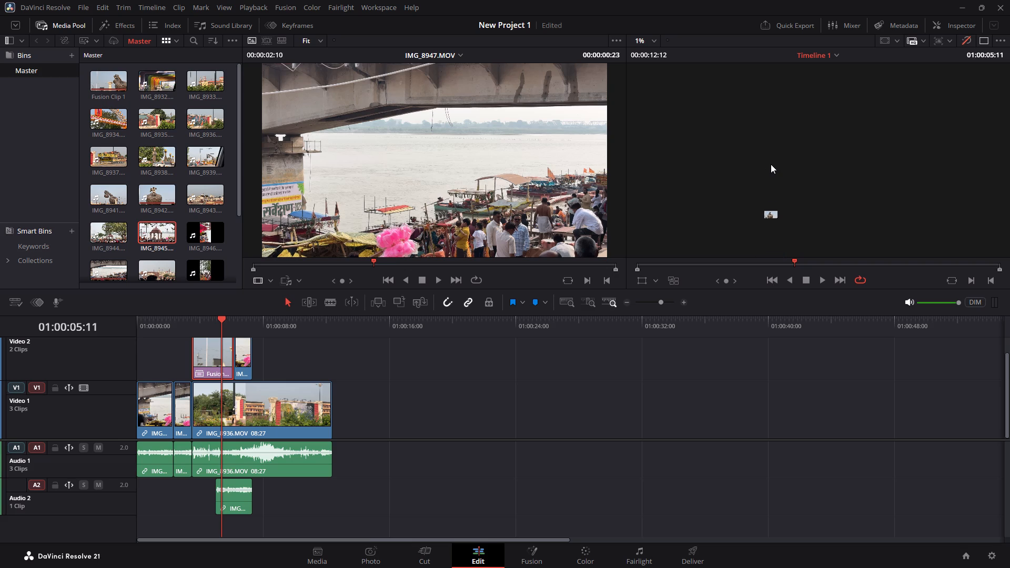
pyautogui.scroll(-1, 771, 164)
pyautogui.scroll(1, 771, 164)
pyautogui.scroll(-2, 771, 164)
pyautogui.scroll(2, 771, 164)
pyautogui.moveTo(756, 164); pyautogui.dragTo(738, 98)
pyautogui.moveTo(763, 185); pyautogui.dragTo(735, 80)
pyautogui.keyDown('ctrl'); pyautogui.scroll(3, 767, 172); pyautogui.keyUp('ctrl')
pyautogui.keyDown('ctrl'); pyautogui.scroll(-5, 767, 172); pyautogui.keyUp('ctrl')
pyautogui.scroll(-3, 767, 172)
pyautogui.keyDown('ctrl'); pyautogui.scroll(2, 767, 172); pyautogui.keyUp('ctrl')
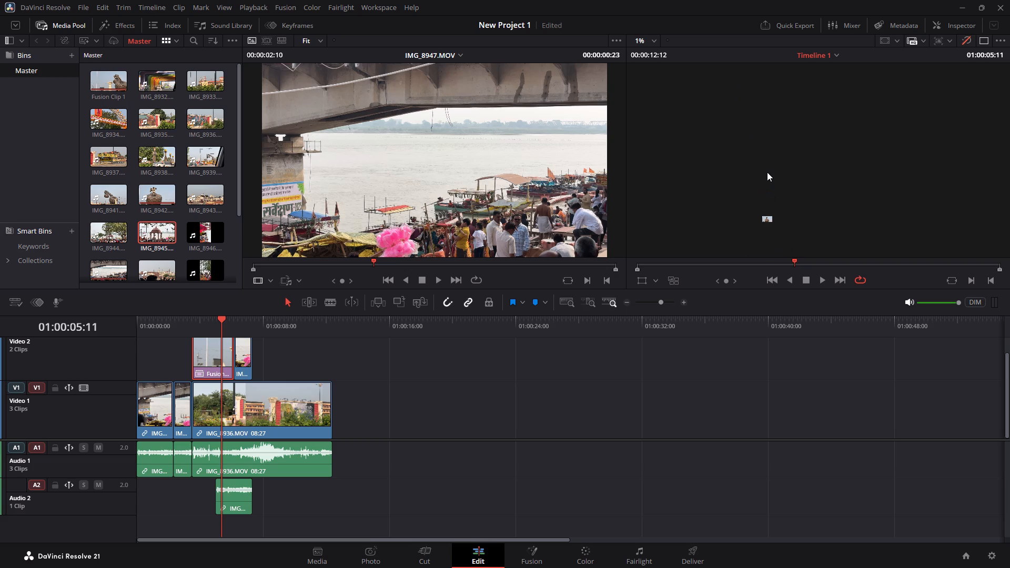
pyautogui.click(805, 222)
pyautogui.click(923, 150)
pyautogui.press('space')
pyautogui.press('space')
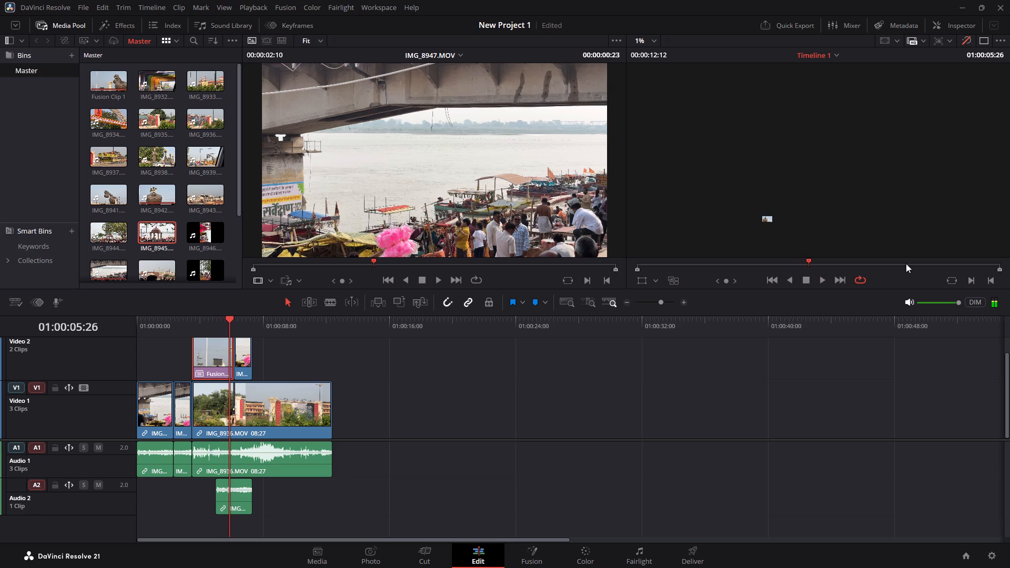
# Delete IMG_8936.MOV from Video 1 together with the Fusion and IMG clips above it.
pyautogui.click(248, 370)
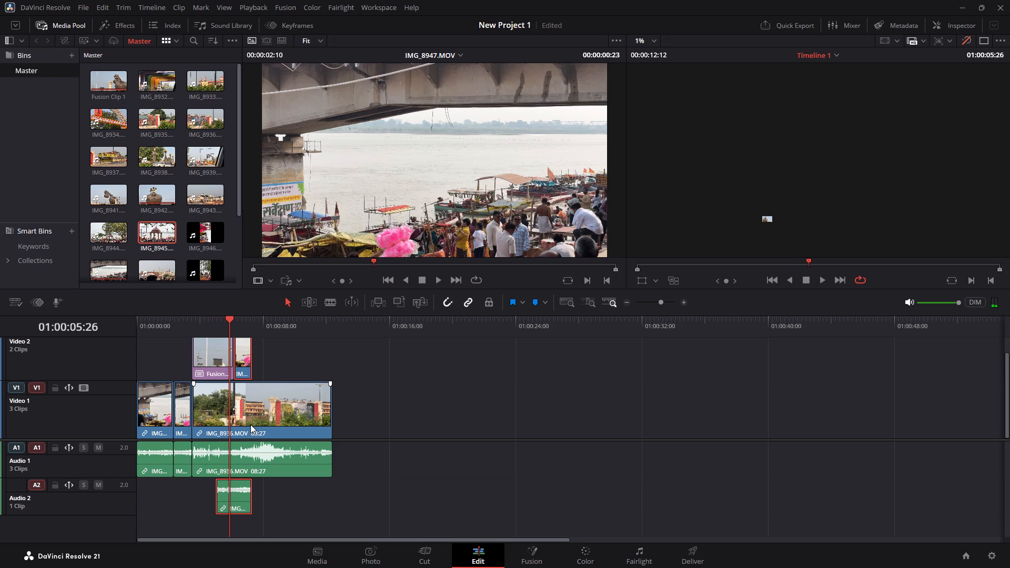
pyautogui.click(250, 424)
pyautogui.press('Delete')
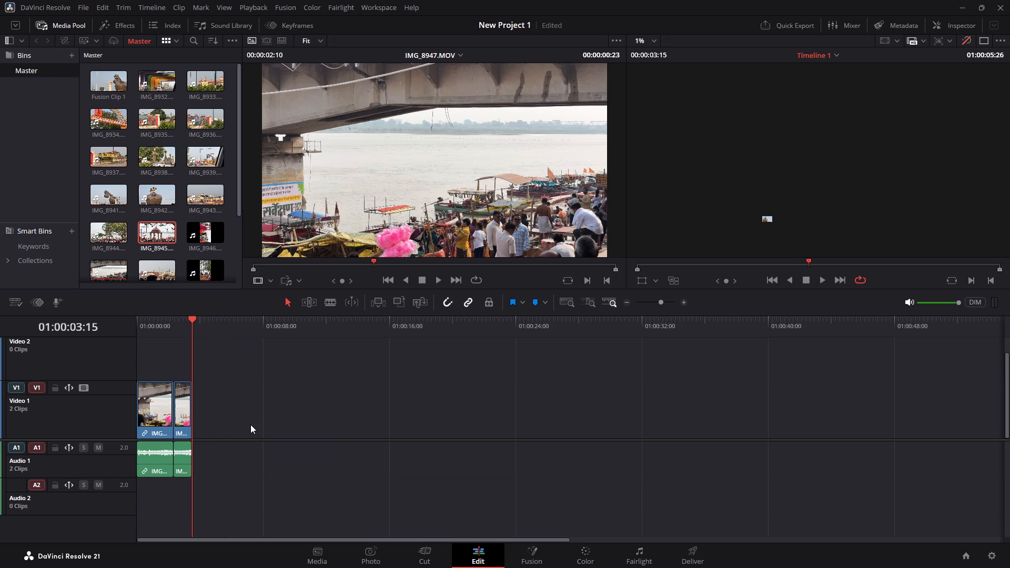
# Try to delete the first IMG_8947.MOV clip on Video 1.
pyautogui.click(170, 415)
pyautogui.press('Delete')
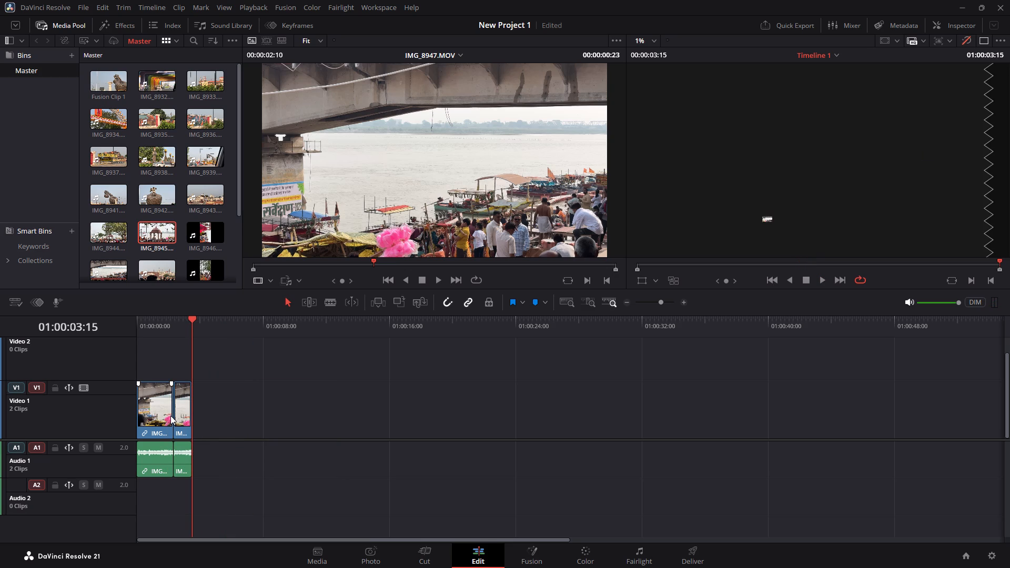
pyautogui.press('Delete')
# Look through the Generators and Fairlight FX in the effects library and the available clip commands.
pyautogui.click(117, 26)
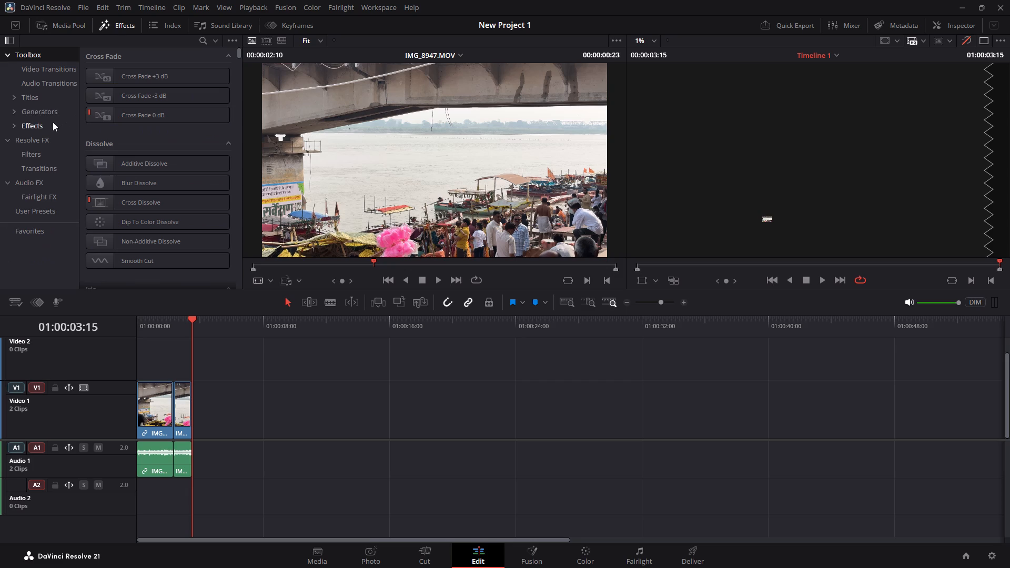
pyautogui.click(49, 109)
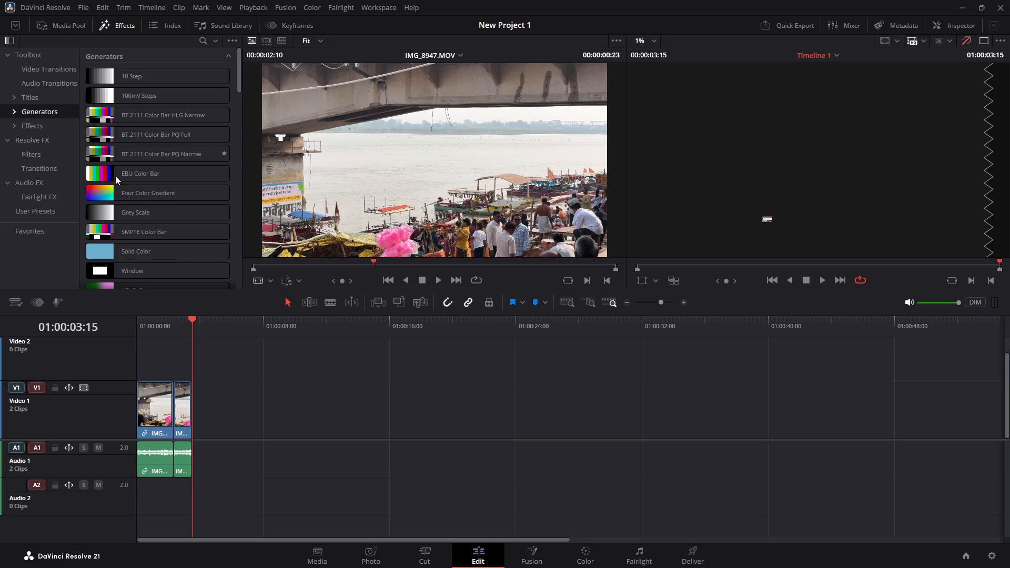
pyautogui.click(129, 210)
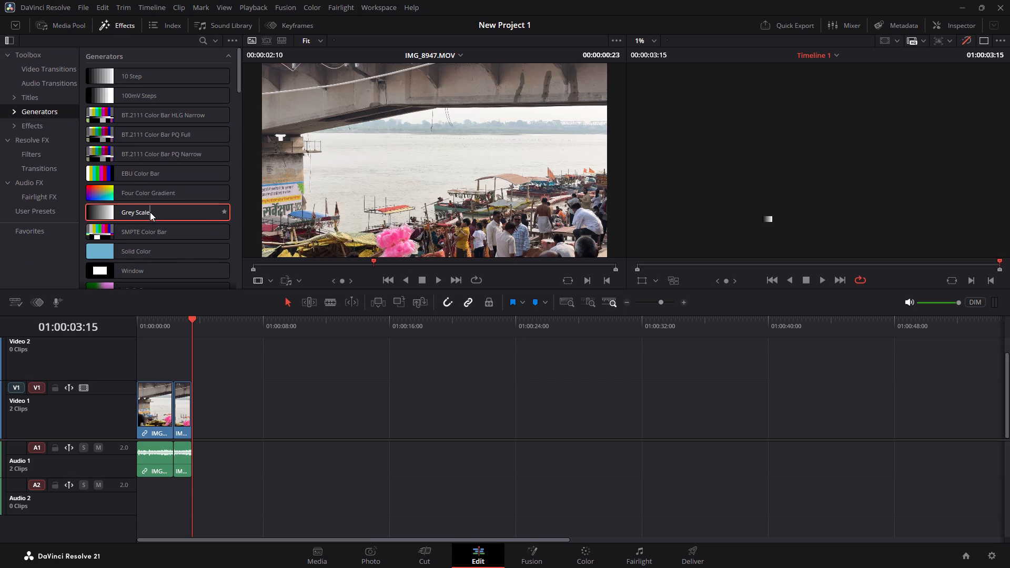
pyautogui.moveTo(150, 212); pyautogui.dragTo(137, 212)
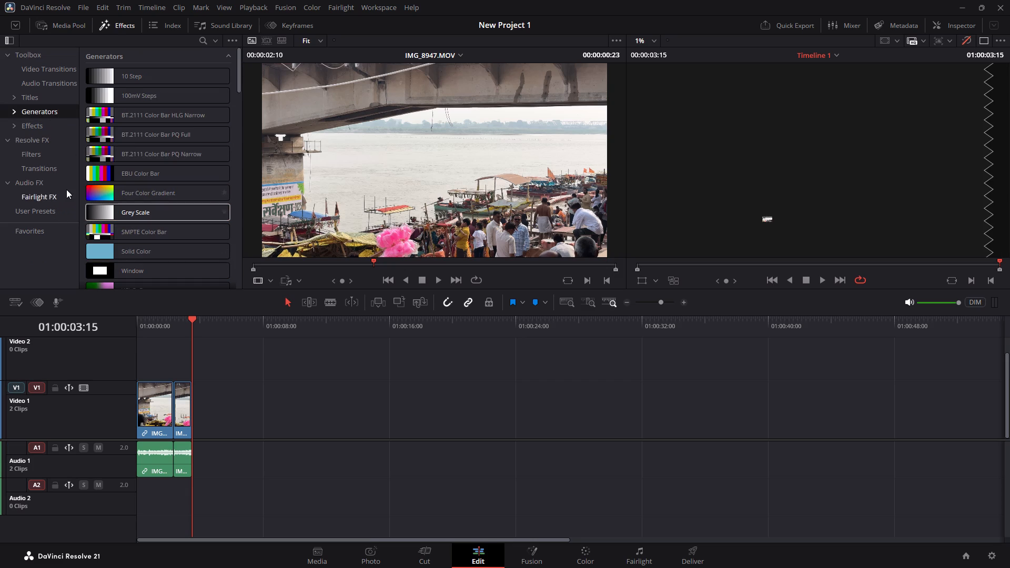
pyautogui.click(40, 189)
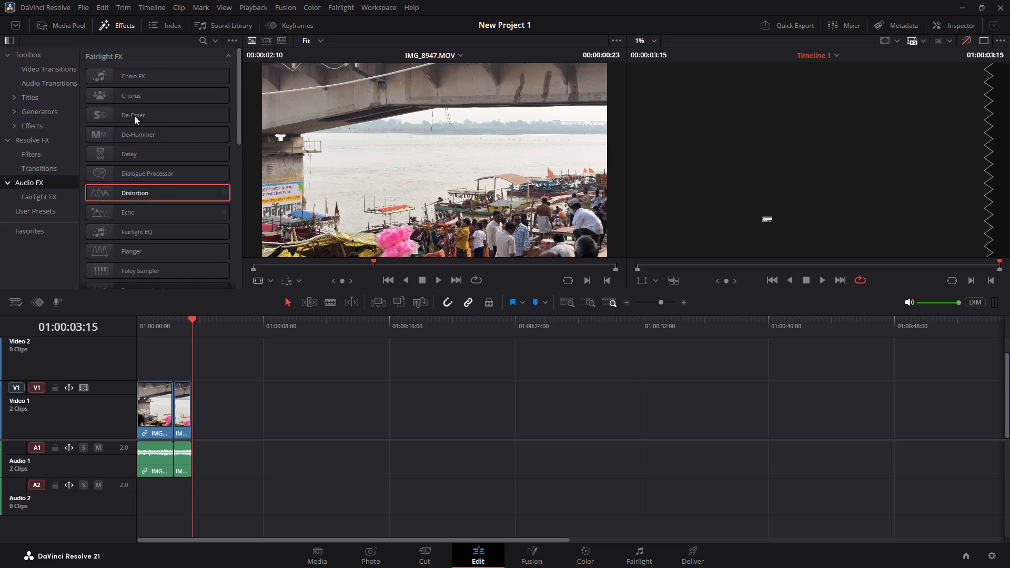
pyautogui.scroll(-3, 384, 476)
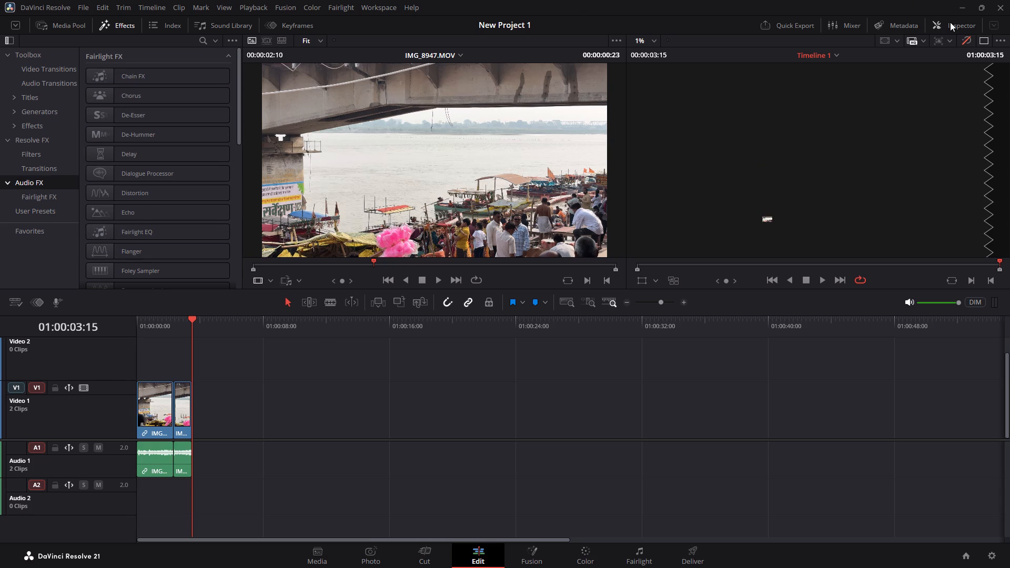
pyautogui.click(251, 0)
pyautogui.click(225, 6)
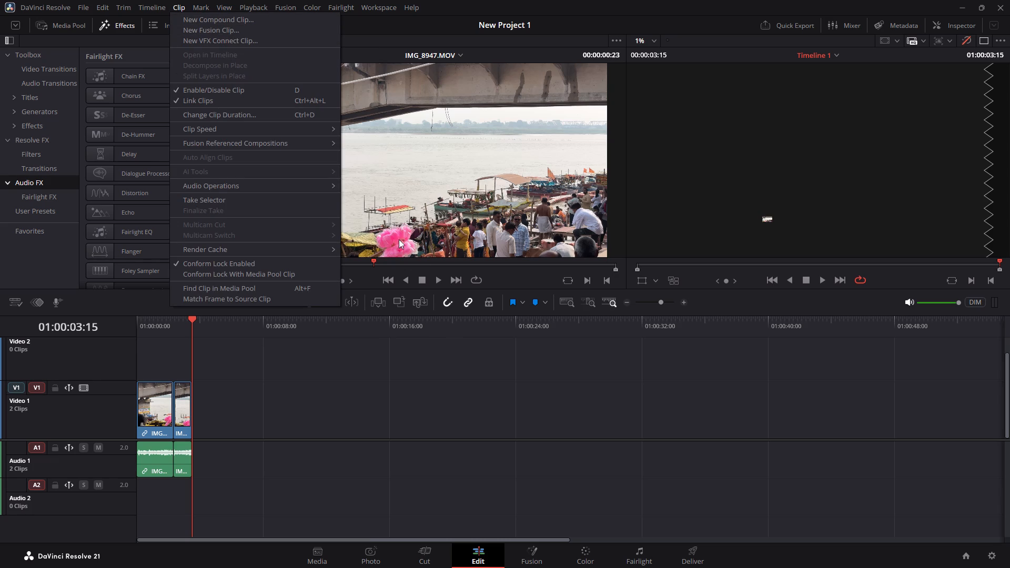
# Switch to the Cut page, play the source clip IMG_8934.MOV and scrub through the end of Timeline 1.
pyautogui.click(536, 550)
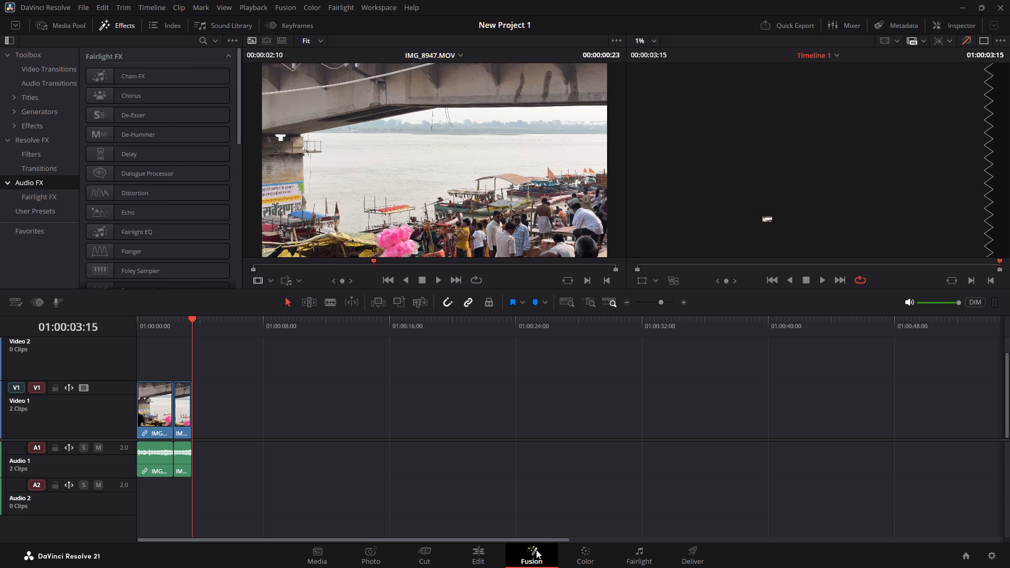
pyautogui.click(429, 549)
pyautogui.click(405, 556)
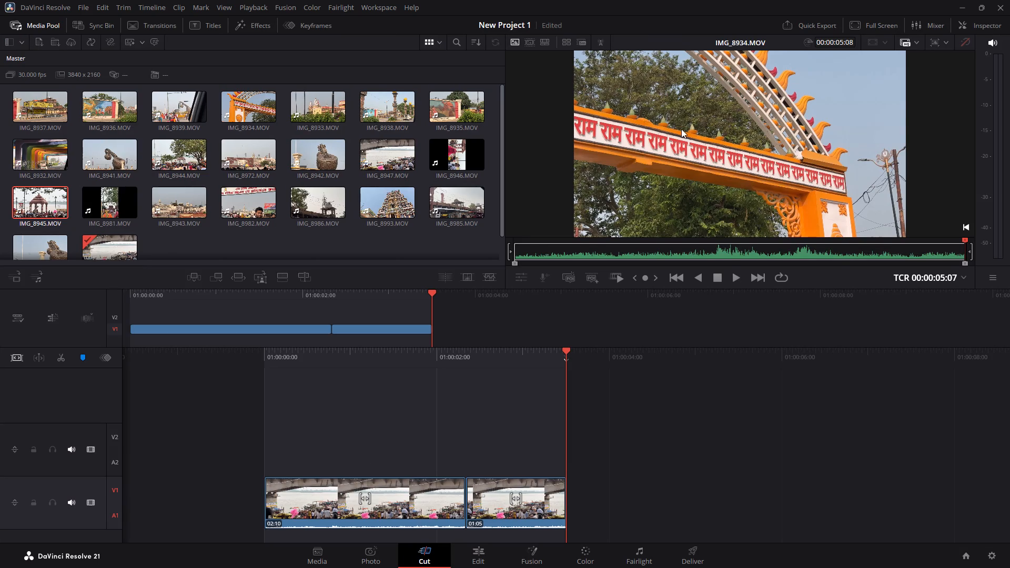
pyautogui.press('space')
pyautogui.press('space')
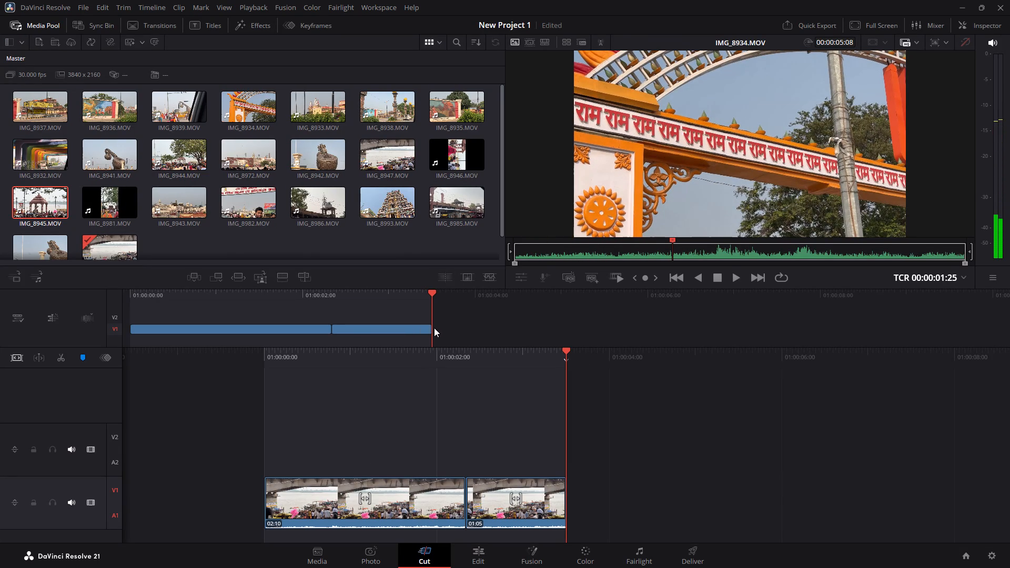
pyautogui.moveTo(430, 327); pyautogui.dragTo(342, 318)
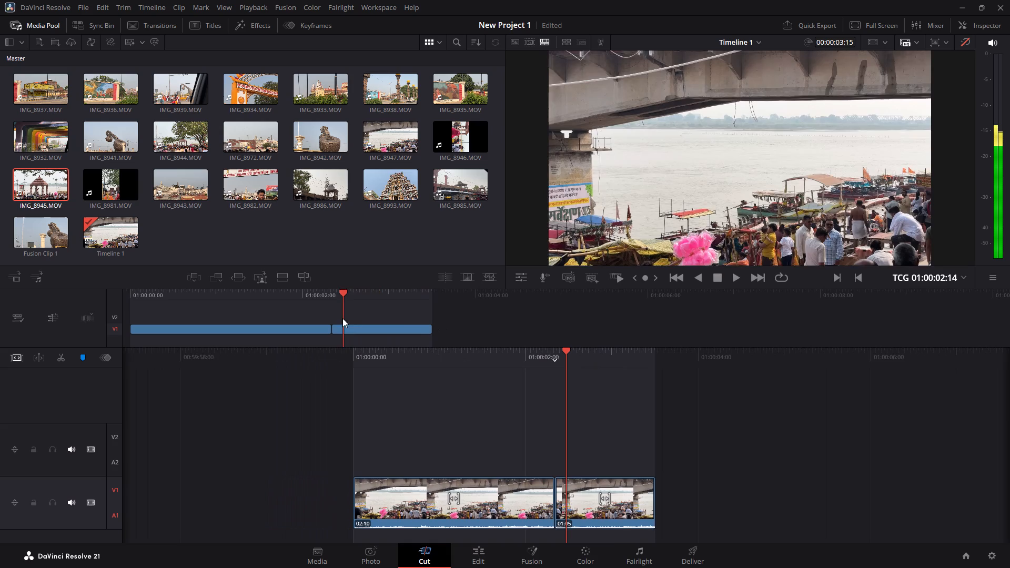
pyautogui.moveTo(342, 318); pyautogui.dragTo(476, 312)
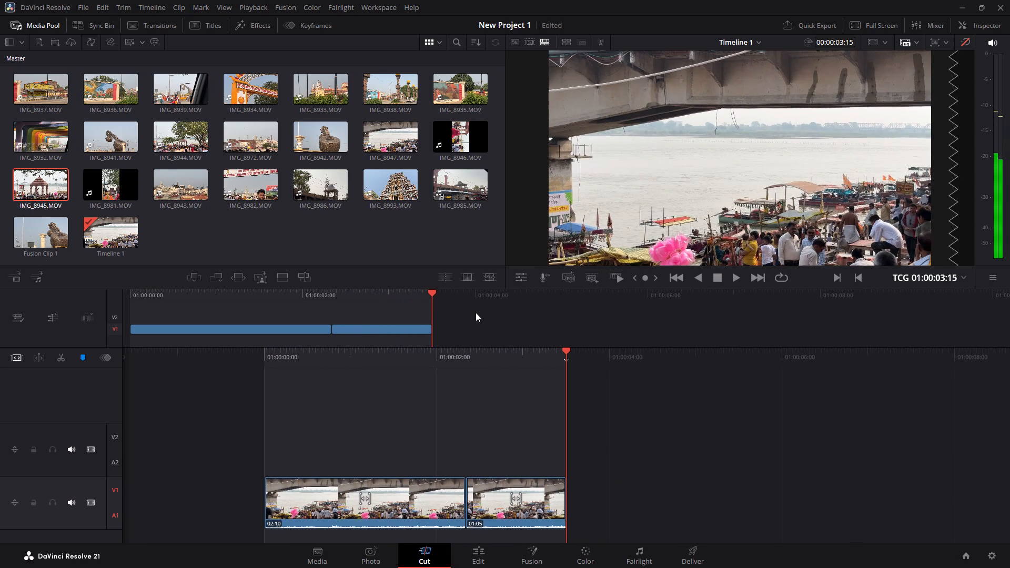
pyautogui.moveTo(401, 422); pyautogui.dragTo(497, 419)
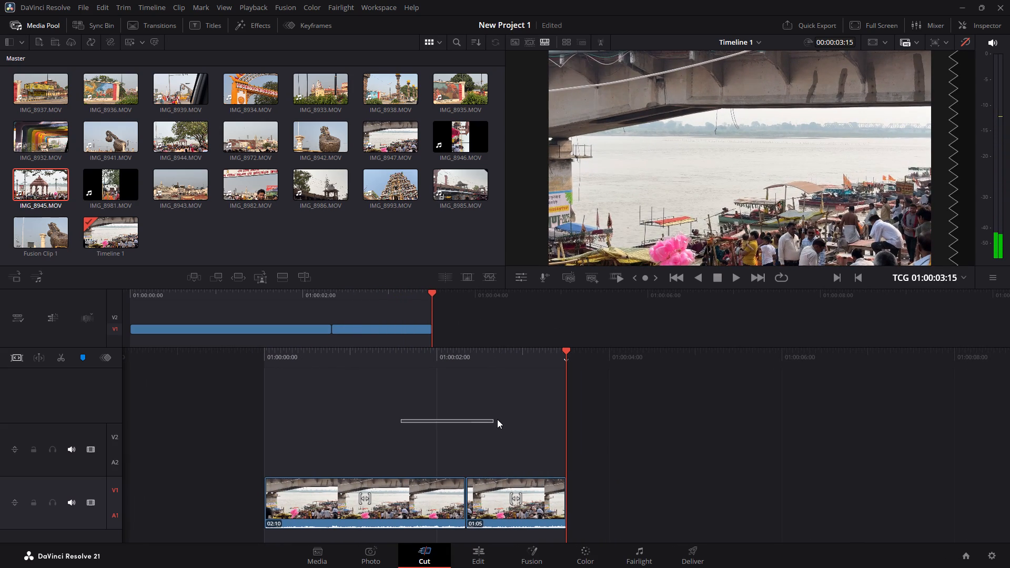
pyautogui.moveTo(497, 419); pyautogui.dragTo(494, 417)
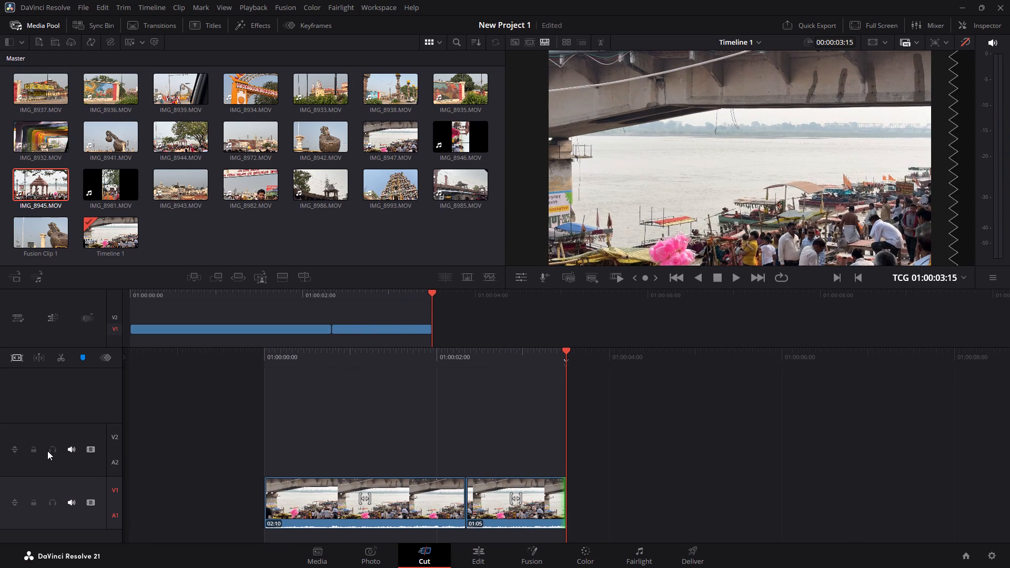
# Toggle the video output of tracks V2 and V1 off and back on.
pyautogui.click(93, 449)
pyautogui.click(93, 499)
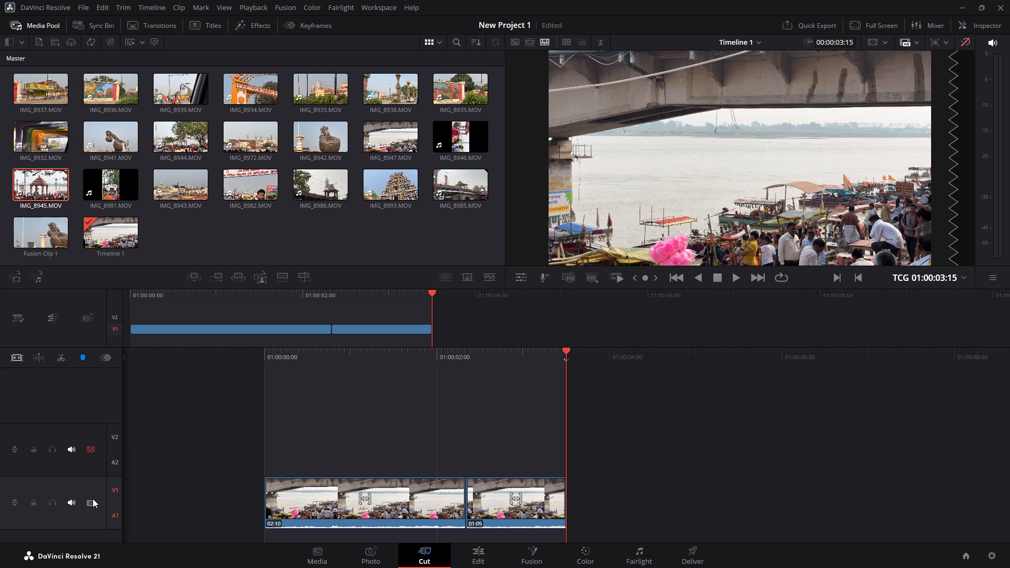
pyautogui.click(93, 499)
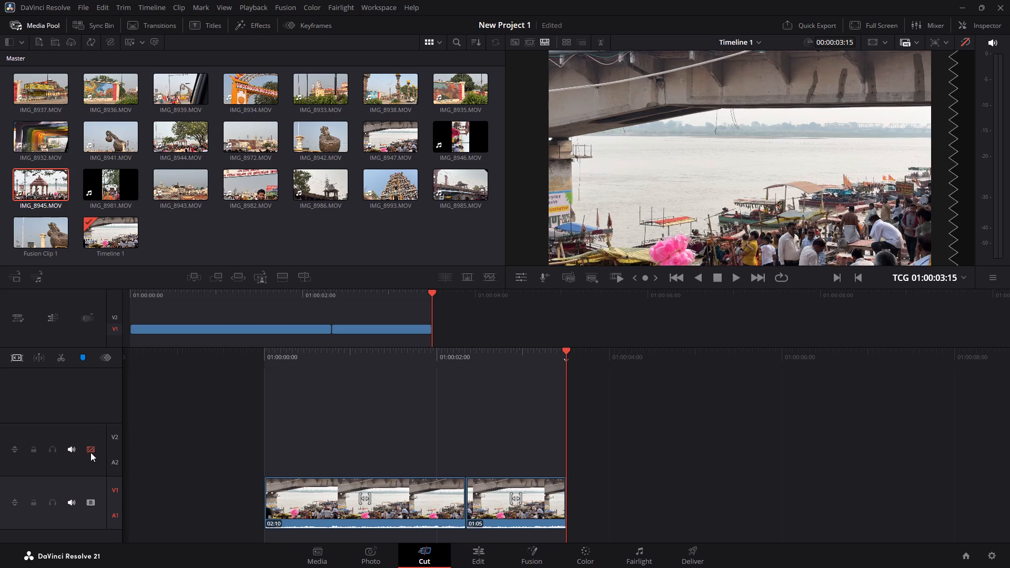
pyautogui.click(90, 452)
# Add IMG_8982.MOV to Timeline 1 and place it on track V2 at the very start, above the river clips.
pyautogui.moveTo(271, 180); pyautogui.dragTo(353, 353)
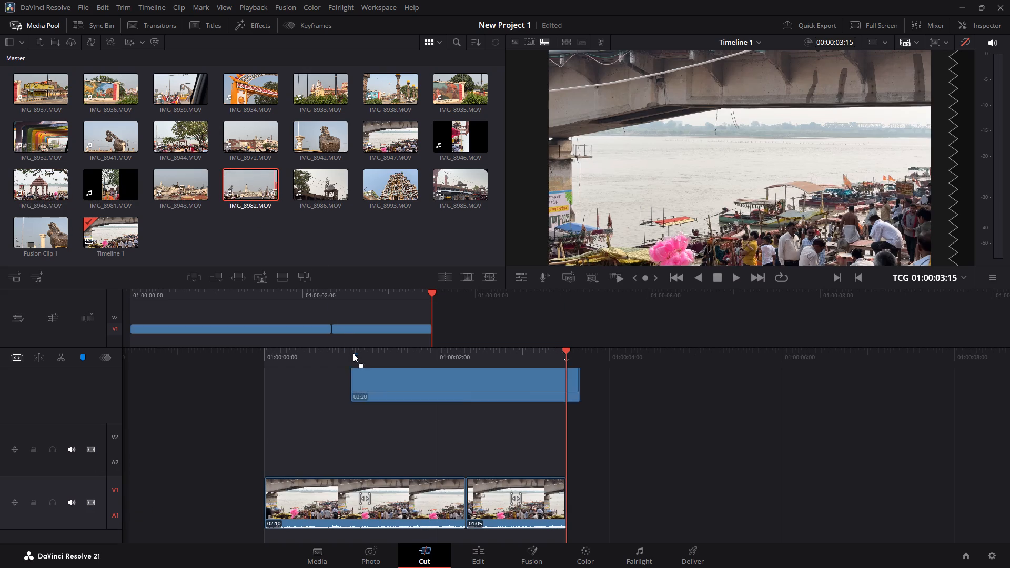
pyautogui.moveTo(353, 353); pyautogui.dragTo(379, 397)
pyautogui.moveTo(443, 402); pyautogui.dragTo(348, 403)
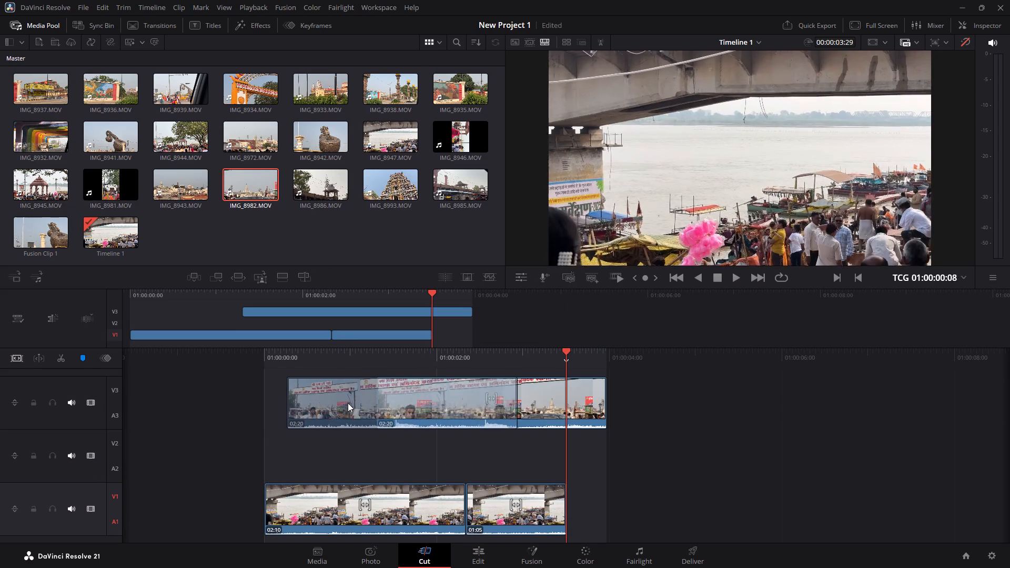
pyautogui.moveTo(348, 403); pyautogui.dragTo(329, 408)
pyautogui.moveTo(329, 408); pyautogui.dragTo(330, 447)
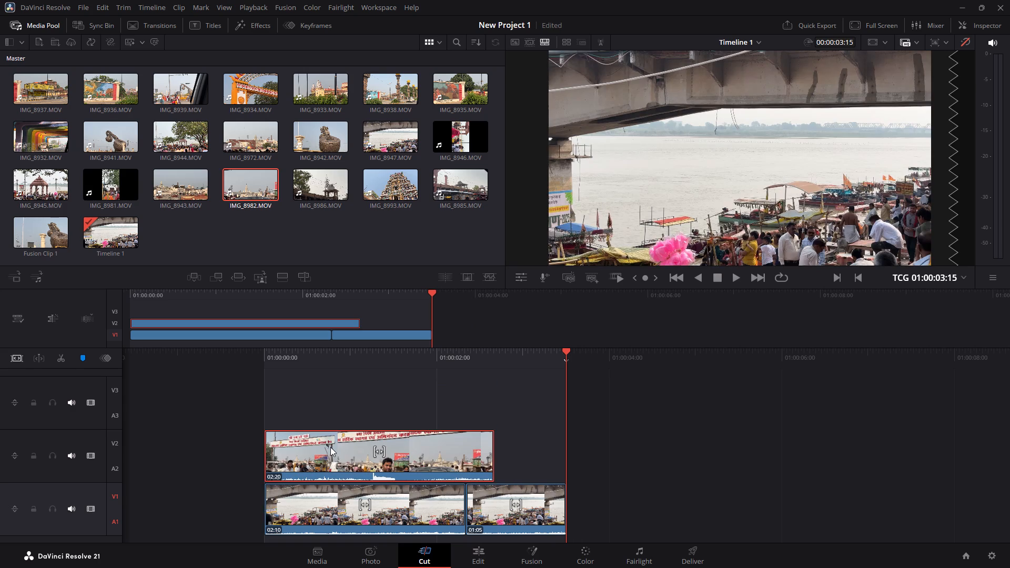
# Select the start edge of IMG_8982.MOV on V2 and add a marker at the playhead at 01:00:03:15.
pyautogui.click(265, 448)
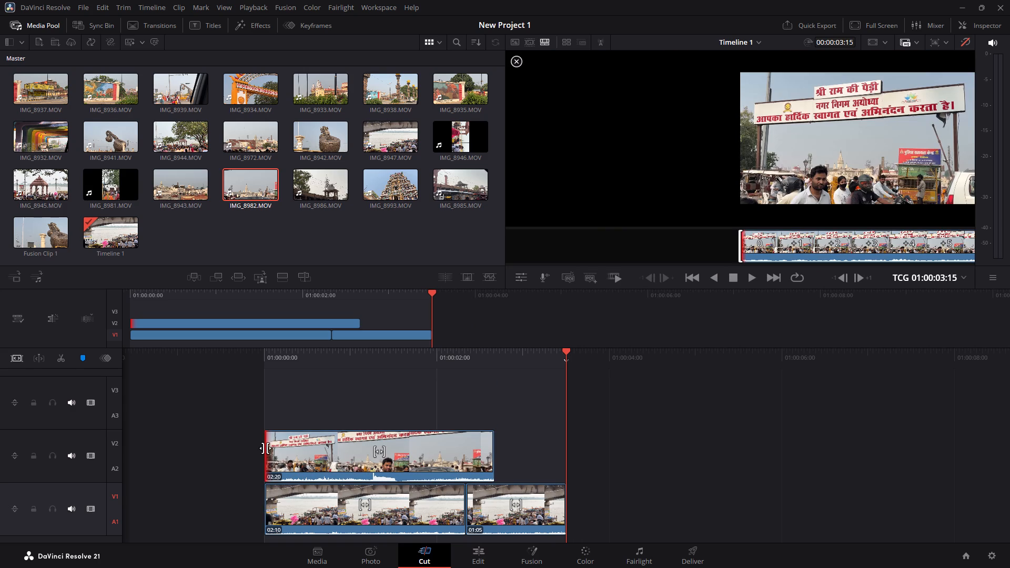
pyautogui.click(717, 159)
pyautogui.write('m')
# Try to play Timeline 1 from the current playhead position with IMG_8982.MOV selected.
pyautogui.press('space')
pyautogui.press('space')
pyautogui.press('space')
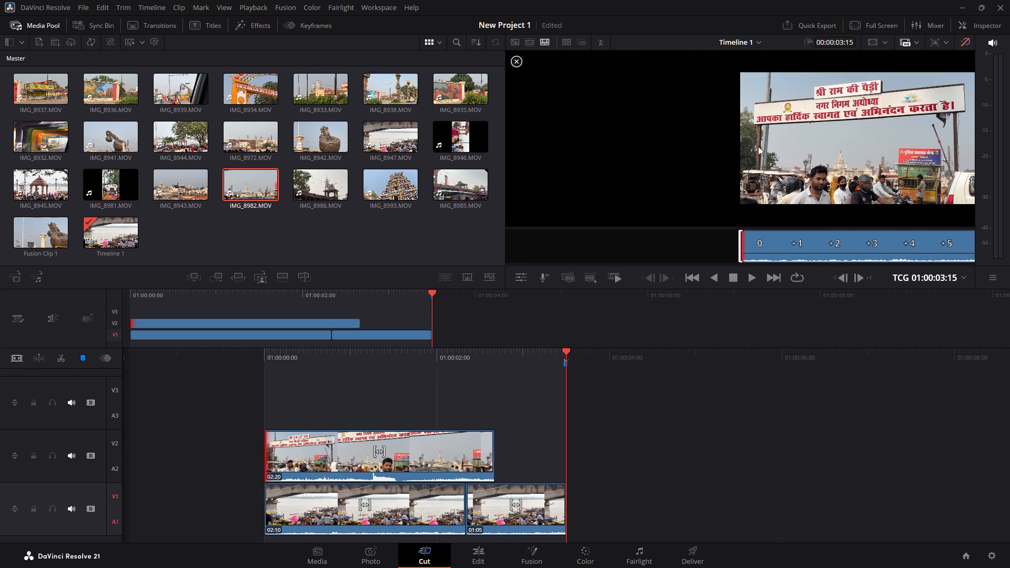
pyautogui.click(424, 450)
pyautogui.press('space')
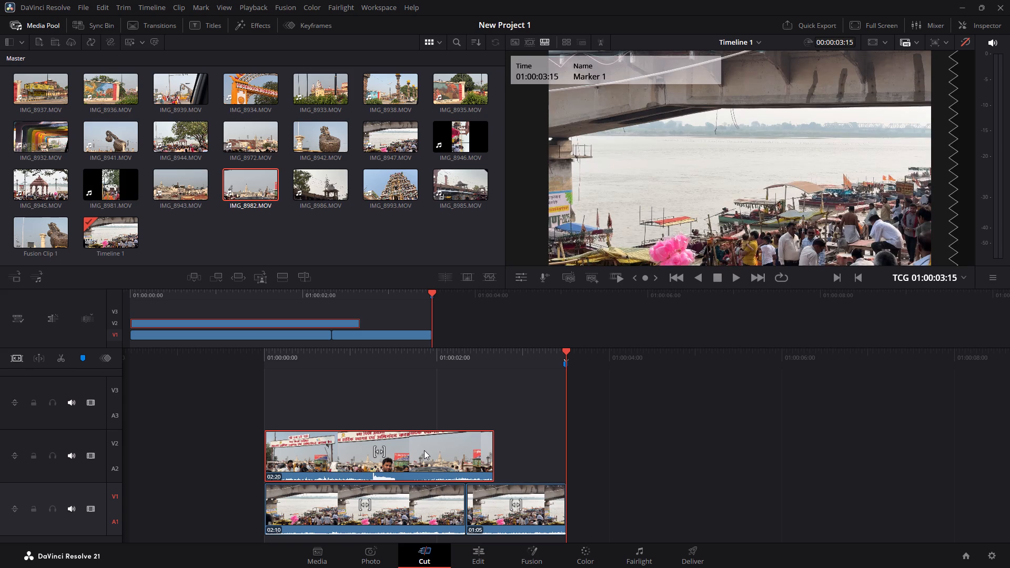
pyautogui.press('space')
pyautogui.click(742, 276)
pyautogui.doubleClick(742, 276)
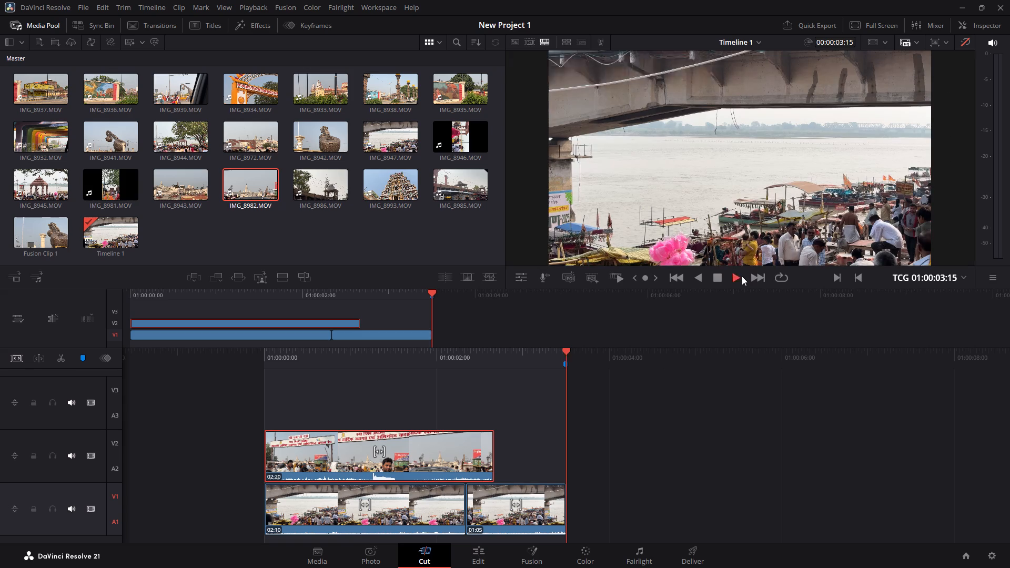
# Move IMG_8982.MOV from V2 up to V3, starting at about 01:00:00:03.
pyautogui.moveTo(351, 430); pyautogui.dragTo(361, 430)
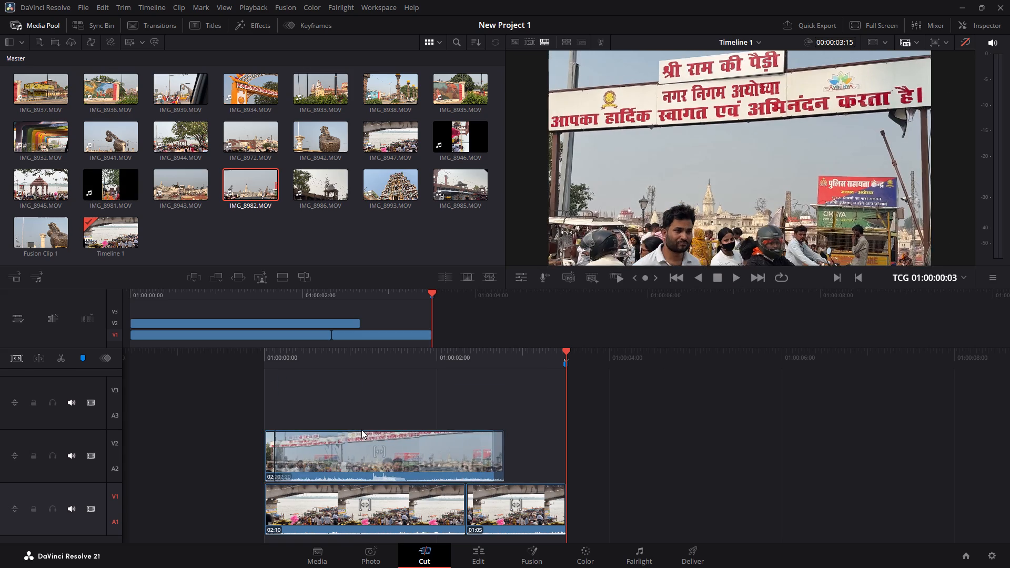
pyautogui.moveTo(361, 430); pyautogui.dragTo(361, 429)
# Play Timeline 1 from its start and stop within the IMG_8982.MOV clip at about 01:00:00:27.
pyautogui.moveTo(566, 370); pyautogui.dragTo(479, 371)
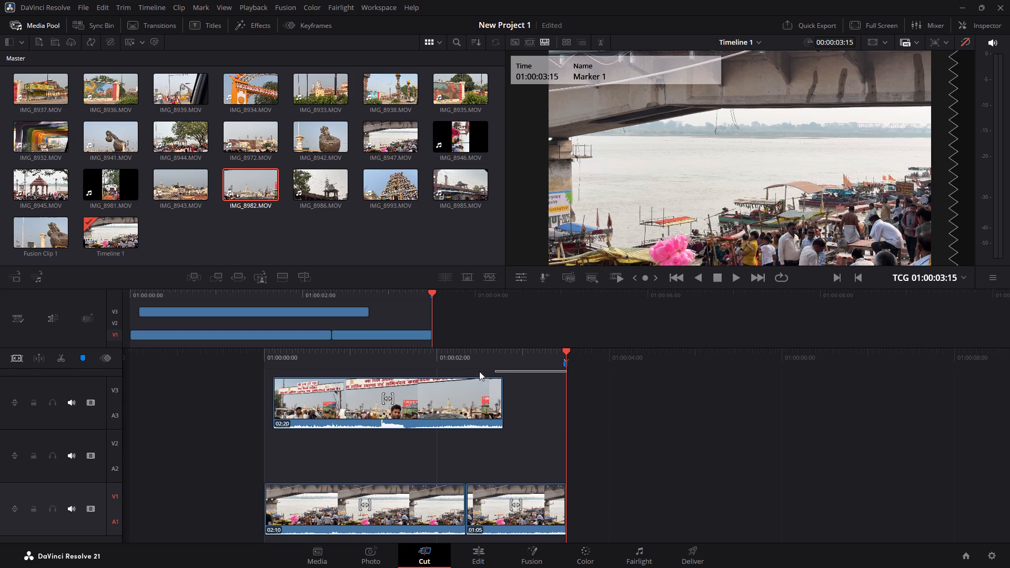
pyautogui.moveTo(479, 371); pyautogui.dragTo(471, 368)
pyautogui.moveTo(555, 430); pyautogui.dragTo(583, 428)
pyautogui.moveTo(583, 428); pyautogui.dragTo(644, 427)
pyautogui.hscroll(3, 644, 427)
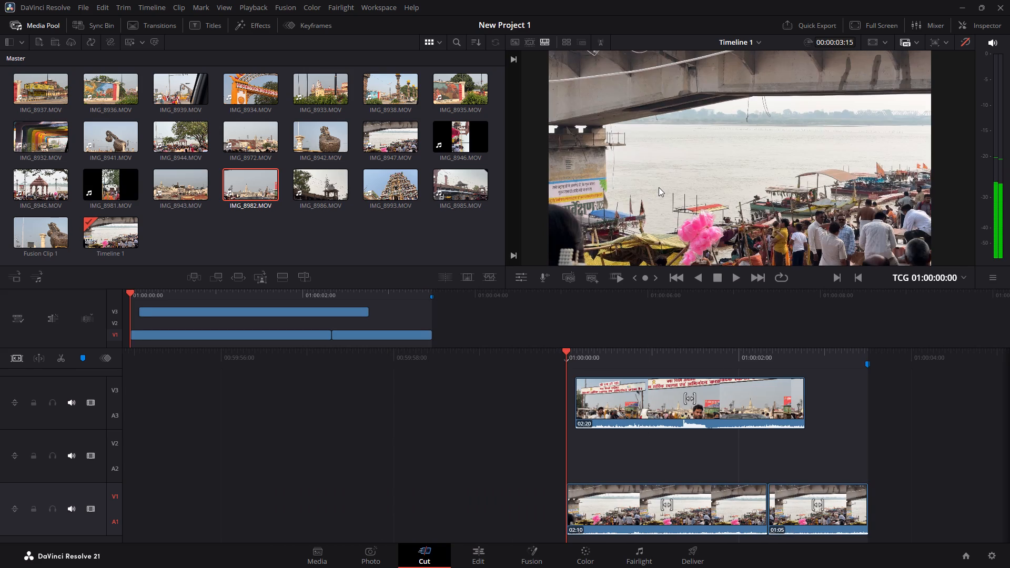
pyautogui.press('space')
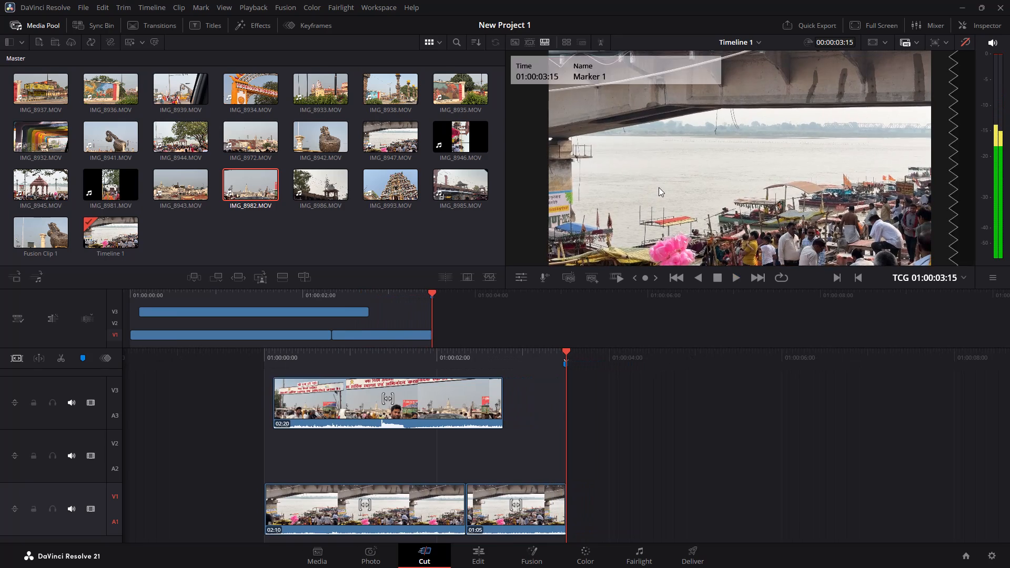
pyautogui.press('space')
pyautogui.press('space')
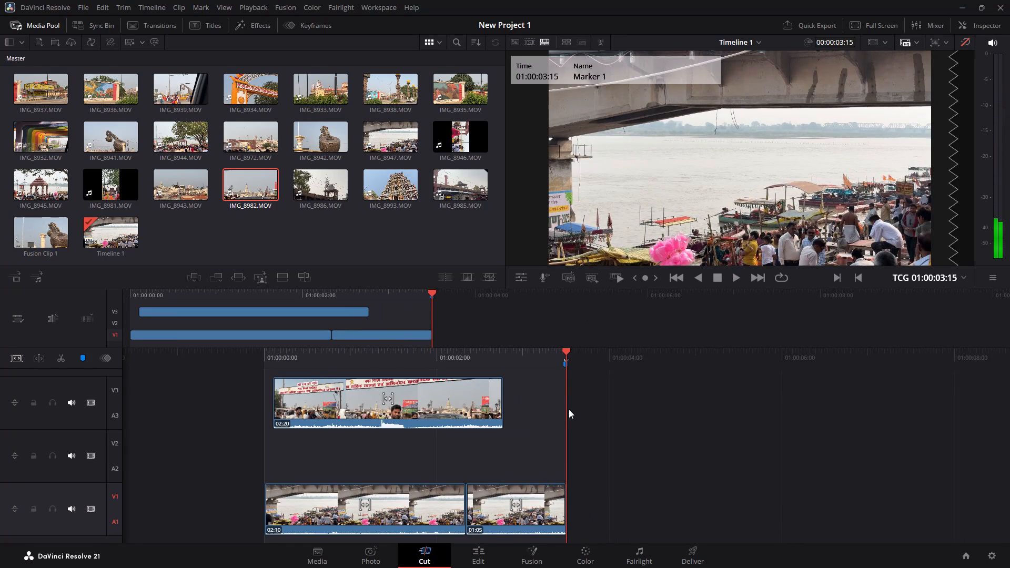
pyautogui.click(569, 409)
pyautogui.hscroll(4, 569, 409)
pyautogui.press('space')
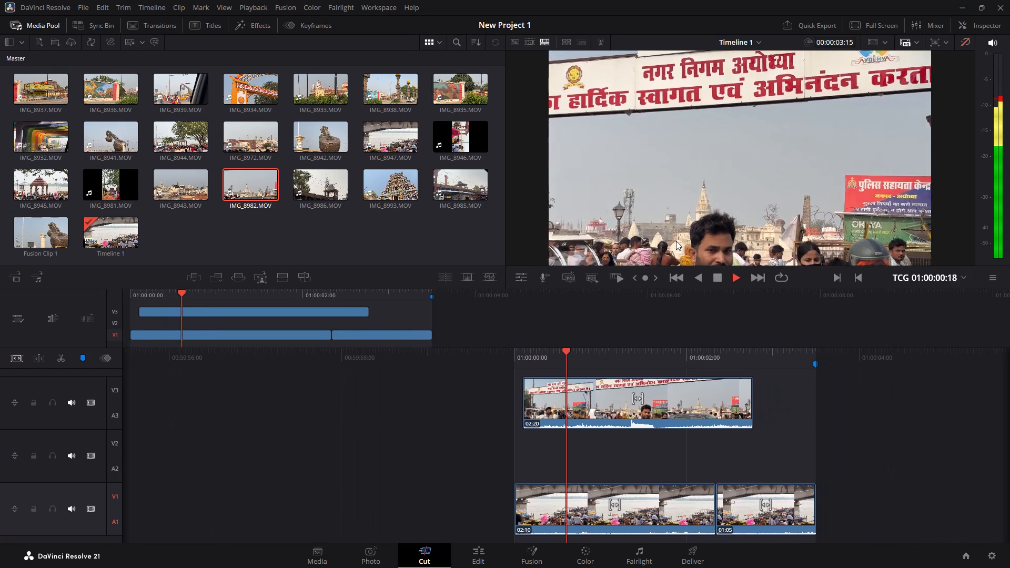
pyautogui.press('space')
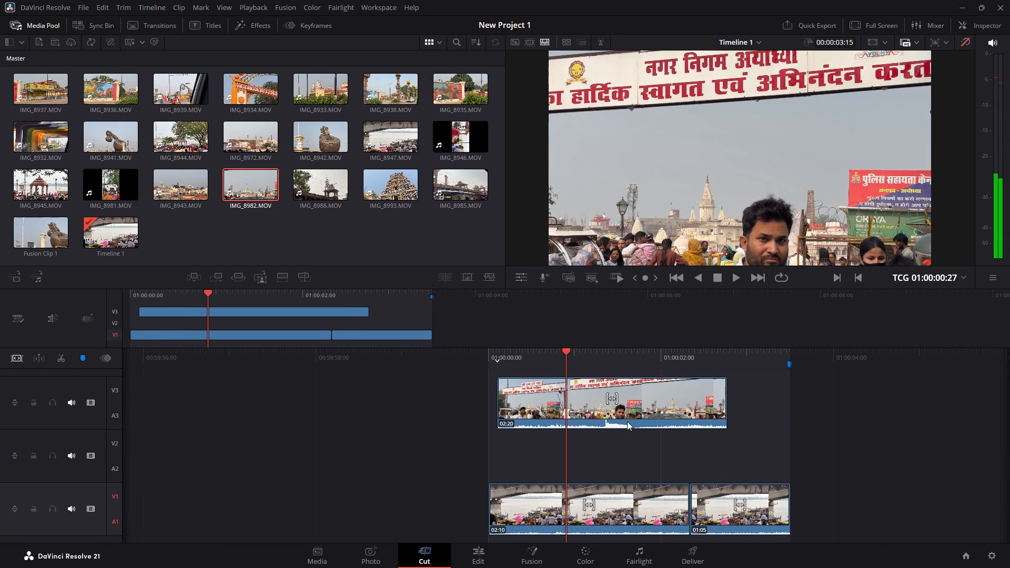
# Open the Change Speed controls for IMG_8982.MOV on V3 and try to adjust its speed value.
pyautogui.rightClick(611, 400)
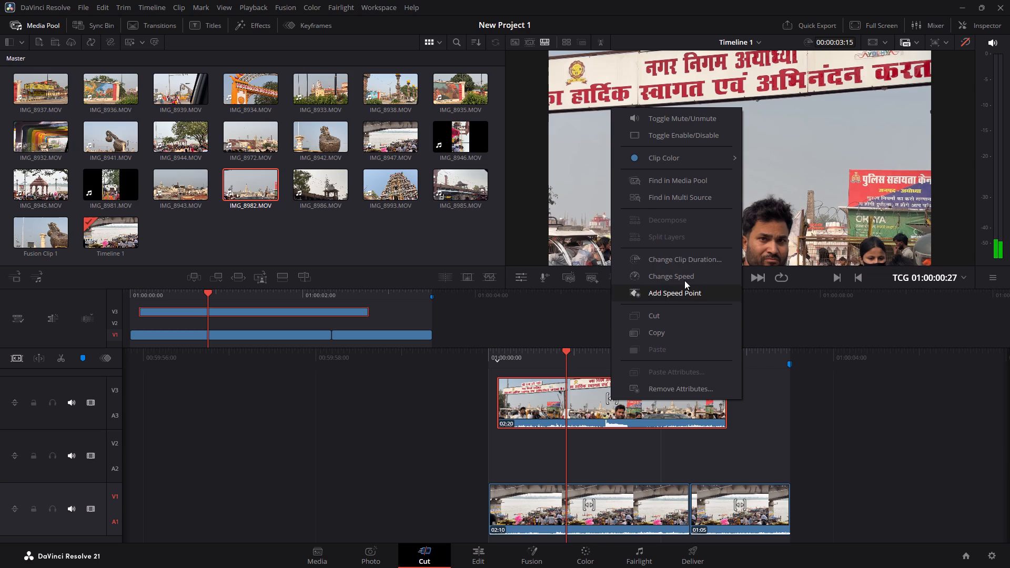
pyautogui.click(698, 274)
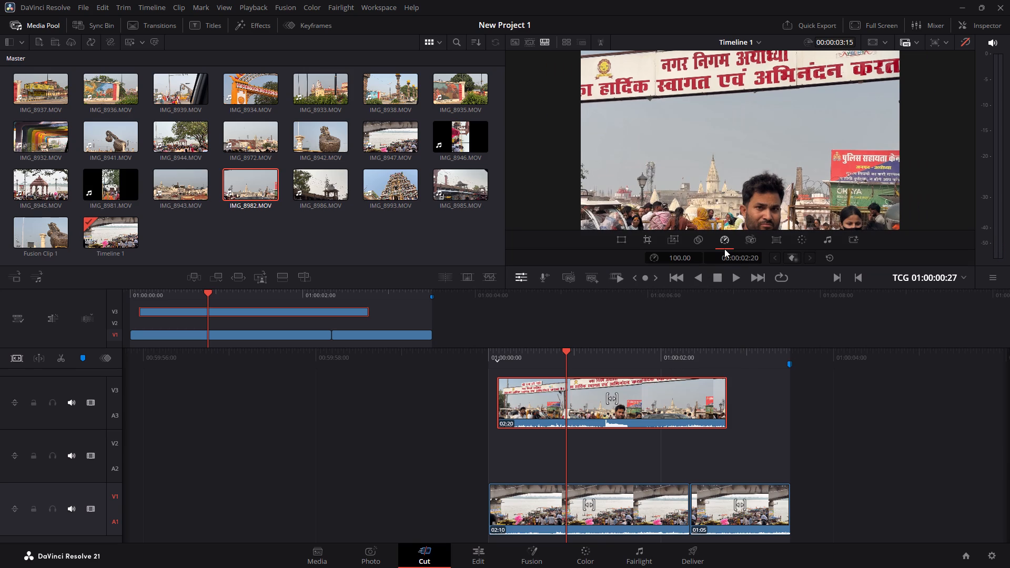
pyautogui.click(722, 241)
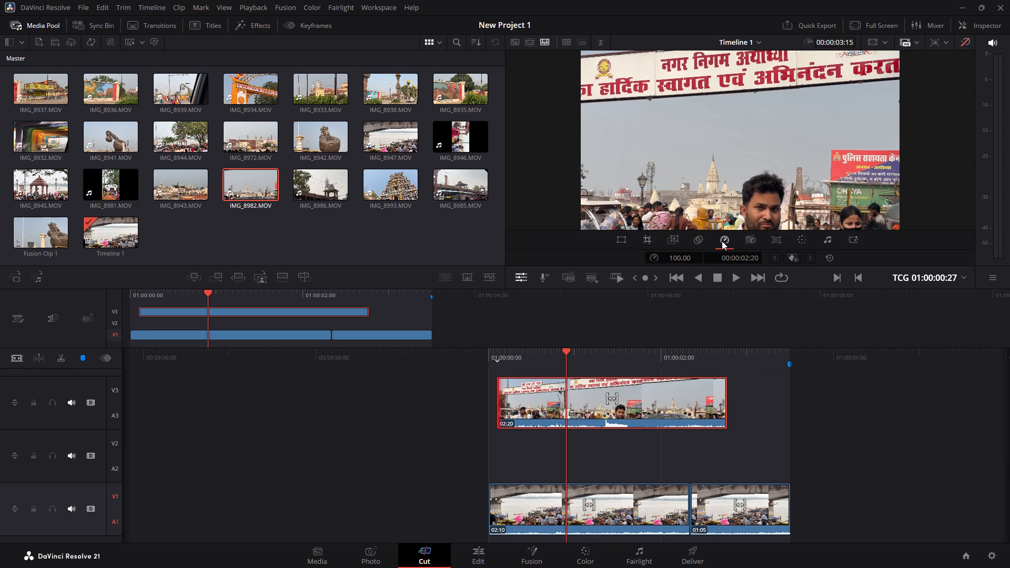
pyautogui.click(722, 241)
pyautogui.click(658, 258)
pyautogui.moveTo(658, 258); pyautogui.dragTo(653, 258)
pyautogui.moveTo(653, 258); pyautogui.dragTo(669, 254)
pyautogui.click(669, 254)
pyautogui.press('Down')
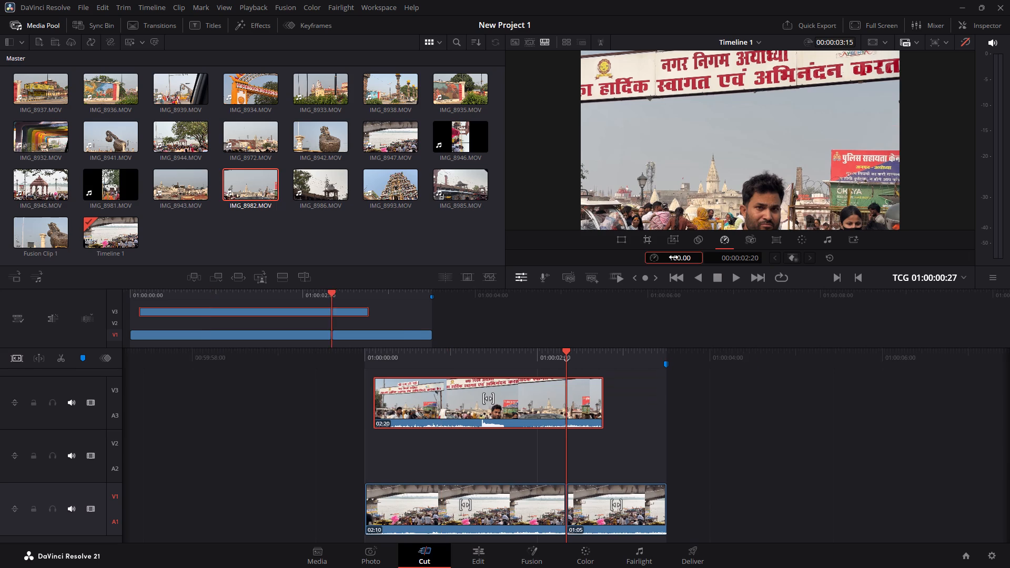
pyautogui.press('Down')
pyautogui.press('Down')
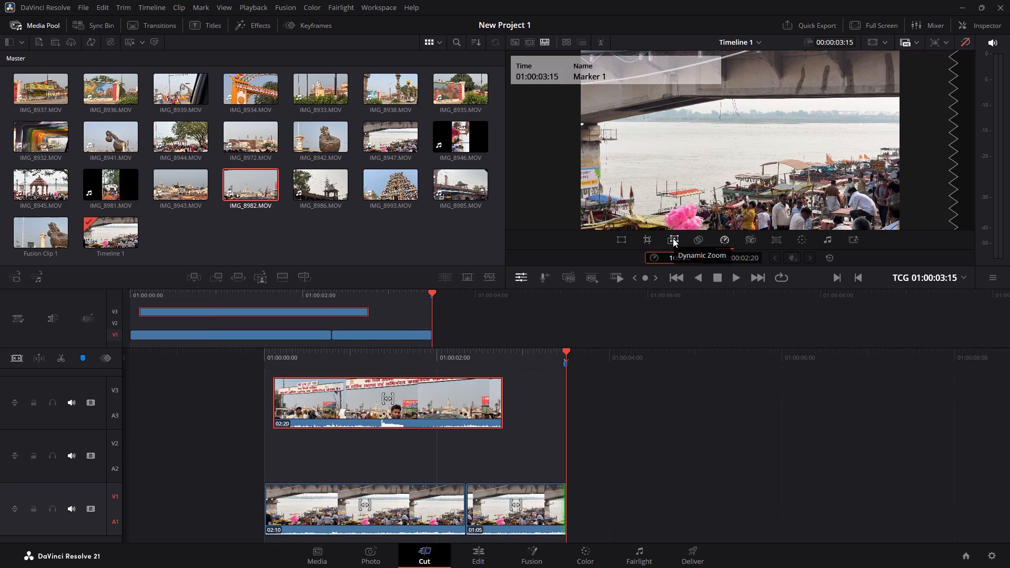
# Show the Dynamic Zoom frames in the viewer and try to play Timeline 1 from its end.
pyautogui.click(673, 238)
pyautogui.keyDown('ctrl'); pyautogui.scroll(1, 722, 167); pyautogui.keyUp('ctrl')
pyautogui.click(722, 167)
pyautogui.press('space')
pyautogui.press('space')
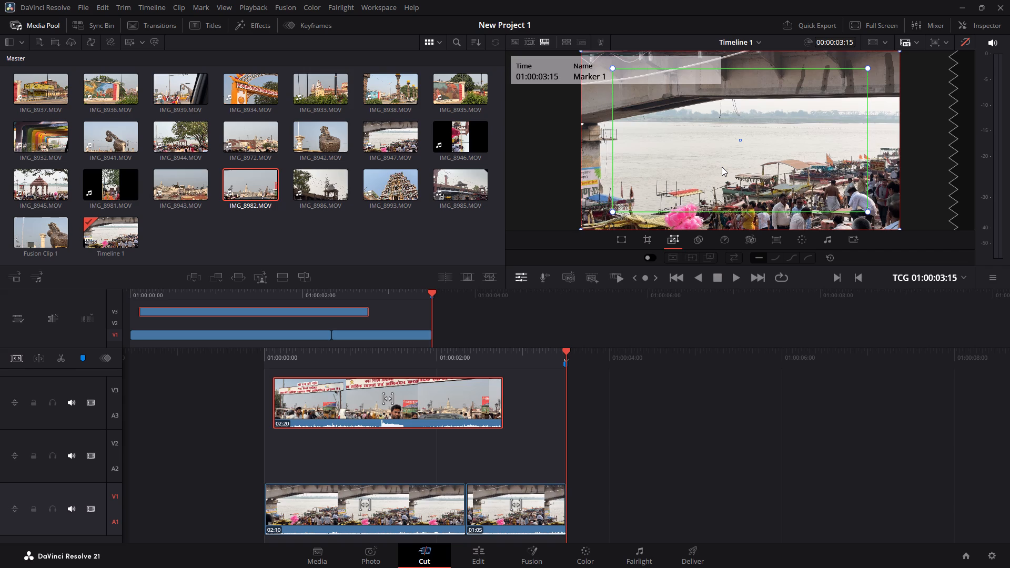
pyautogui.click(740, 279)
# Look through the viewer's Stabilization, lens correction, Auto Color, audio and effects overlay controls.
pyautogui.click(743, 241)
pyautogui.click(775, 236)
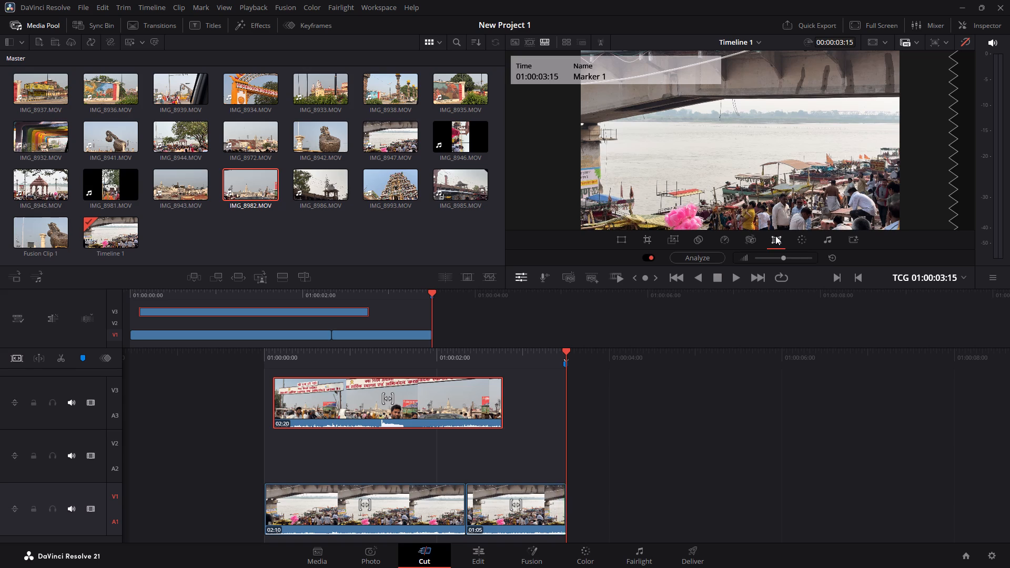
pyautogui.click(801, 239)
pyautogui.click(829, 244)
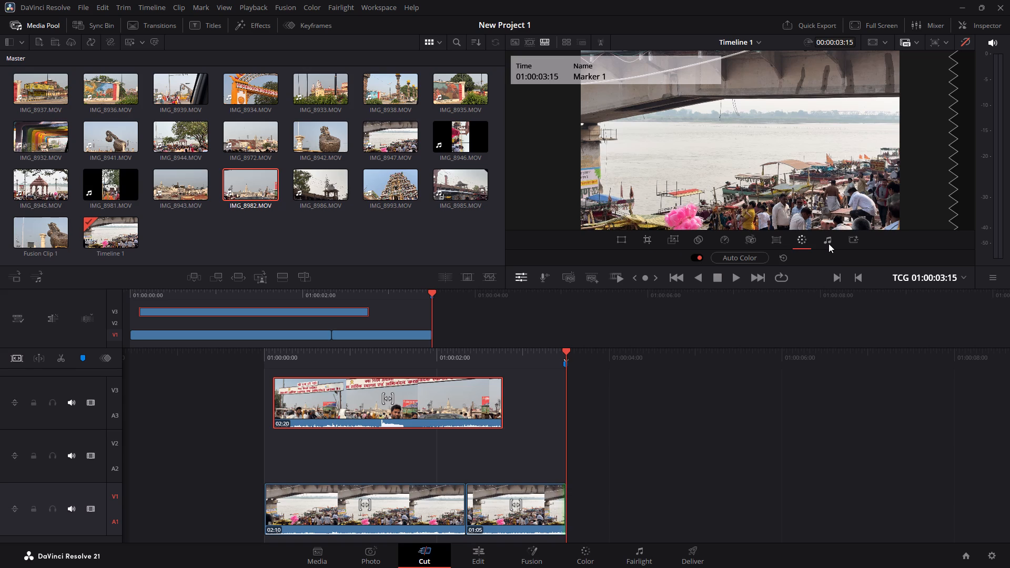
pyautogui.click(853, 244)
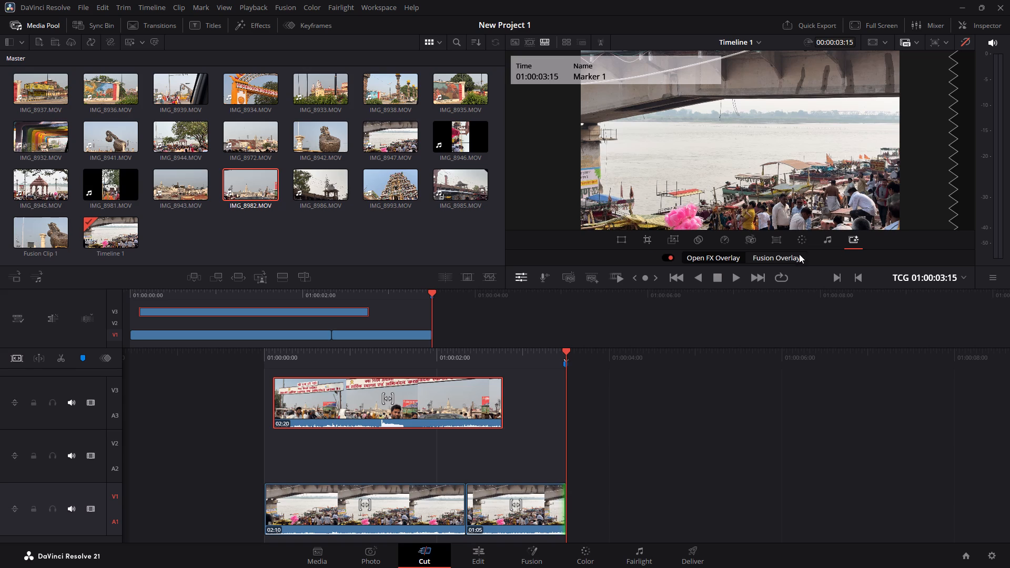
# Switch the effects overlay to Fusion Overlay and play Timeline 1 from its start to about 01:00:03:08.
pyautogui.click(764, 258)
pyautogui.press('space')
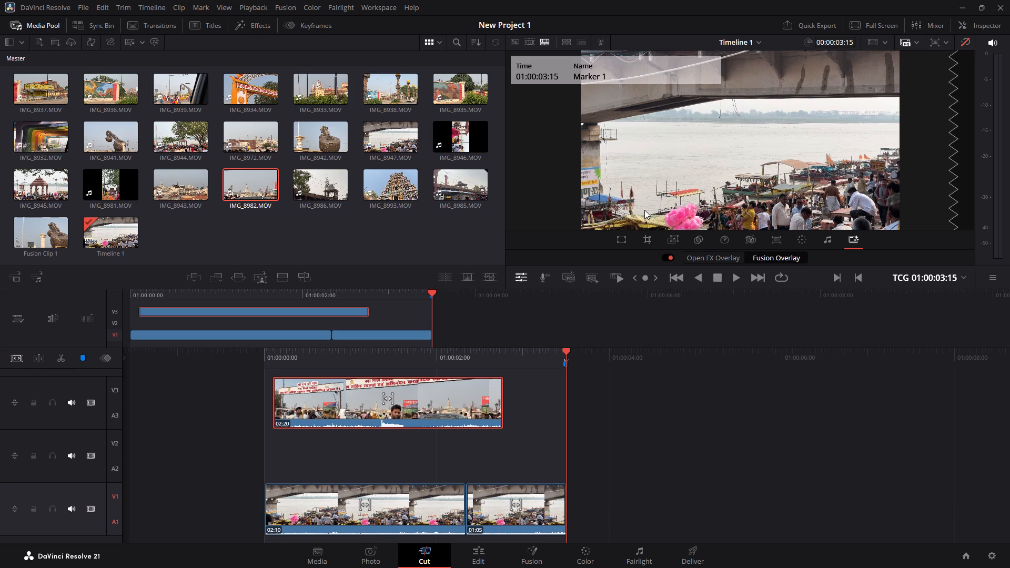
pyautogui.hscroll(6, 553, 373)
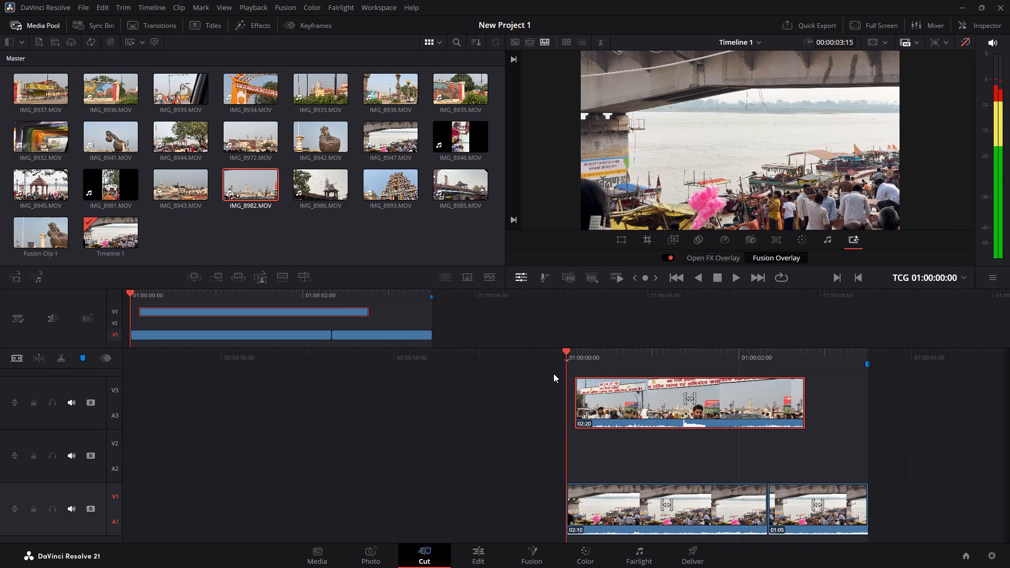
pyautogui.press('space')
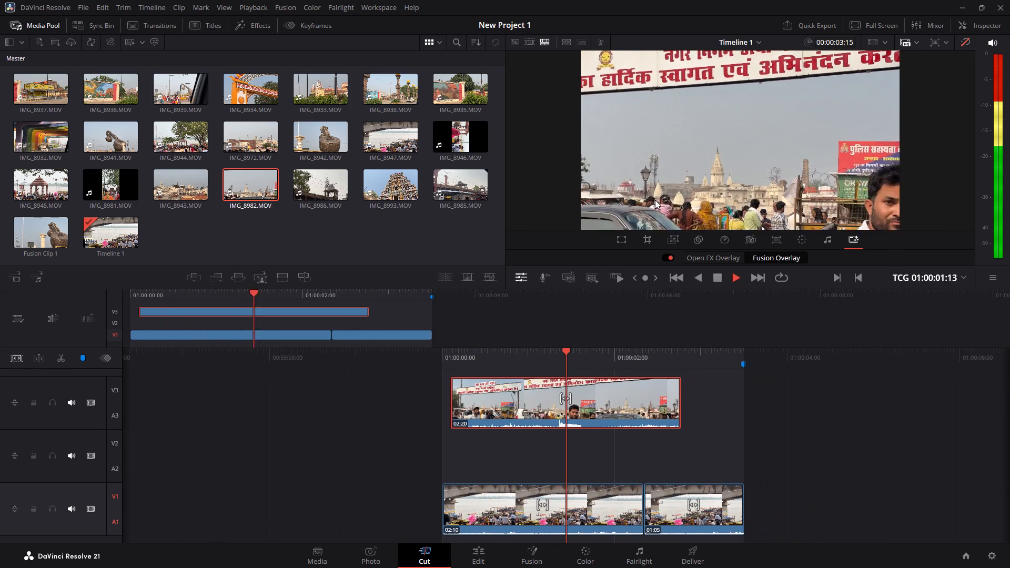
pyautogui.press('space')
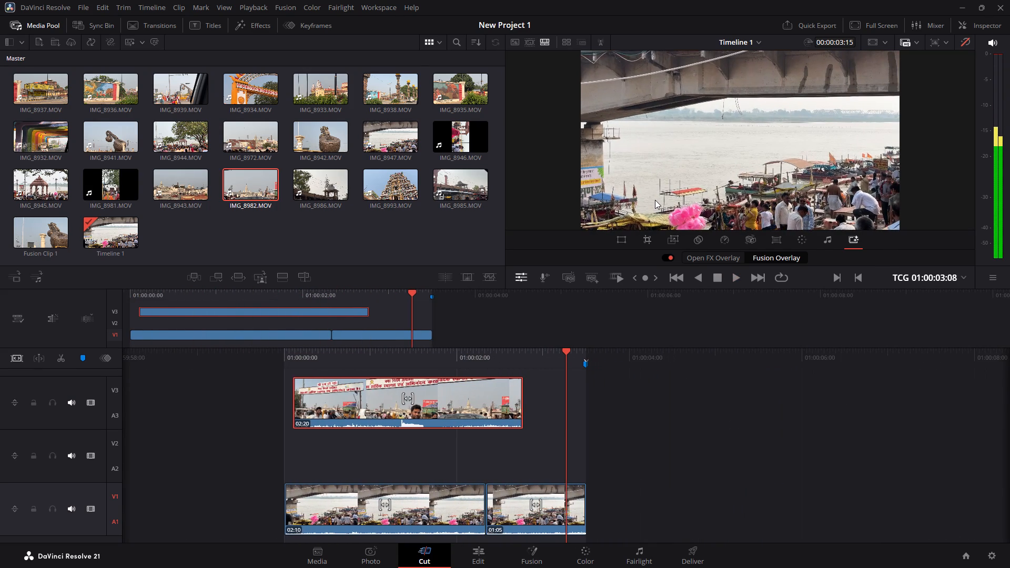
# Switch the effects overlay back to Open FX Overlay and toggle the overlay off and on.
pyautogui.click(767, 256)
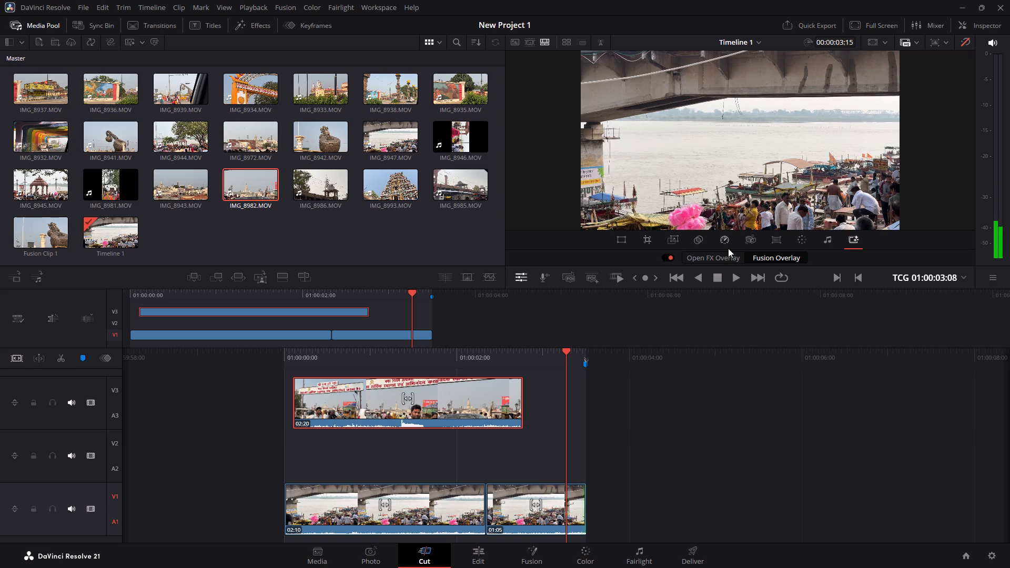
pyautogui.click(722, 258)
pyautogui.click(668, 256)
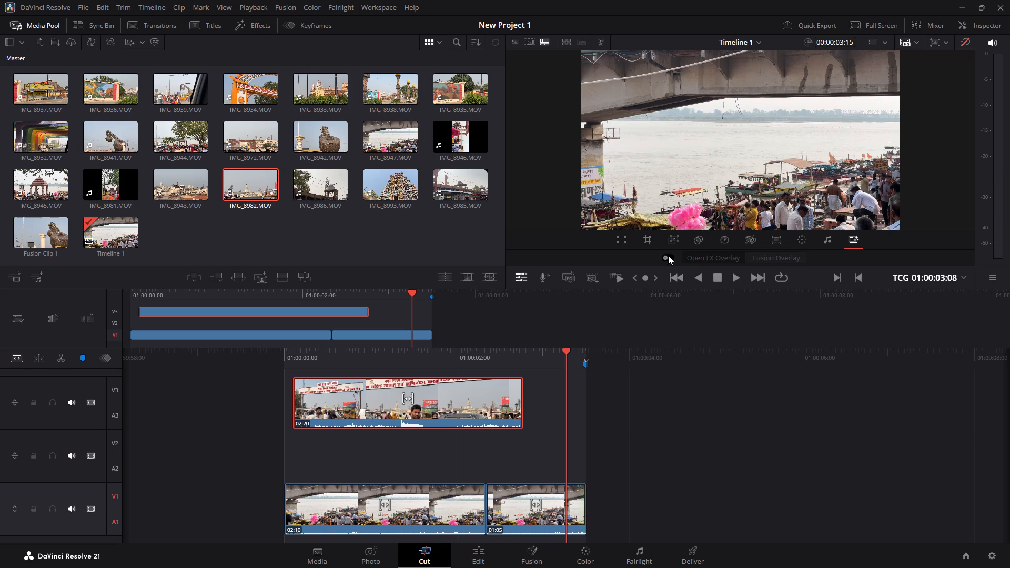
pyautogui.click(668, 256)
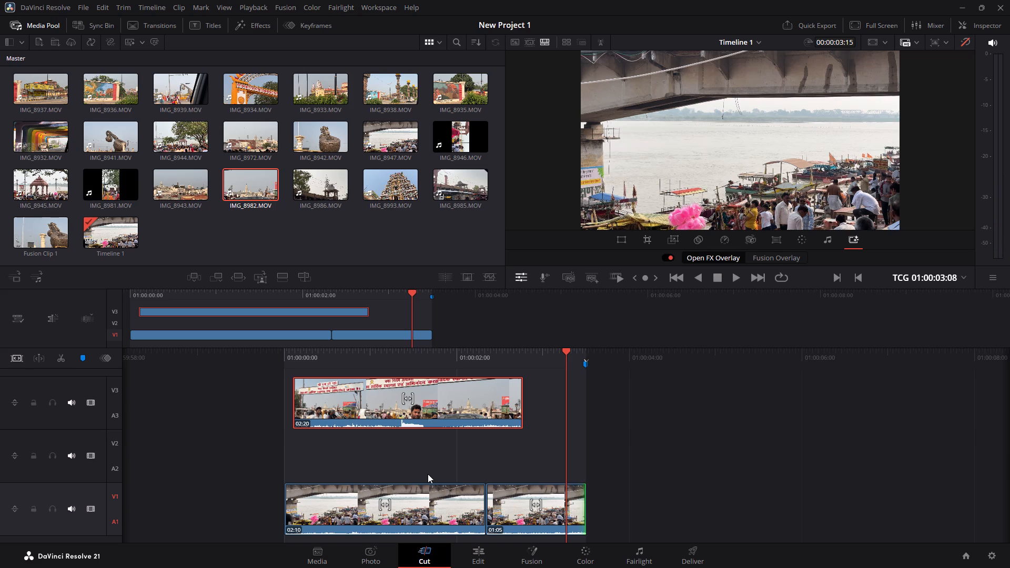
# Mute all three timeline tracks: V3/A3, V2/A2 and V1/A1.
pyautogui.hscroll(1, 428, 474)
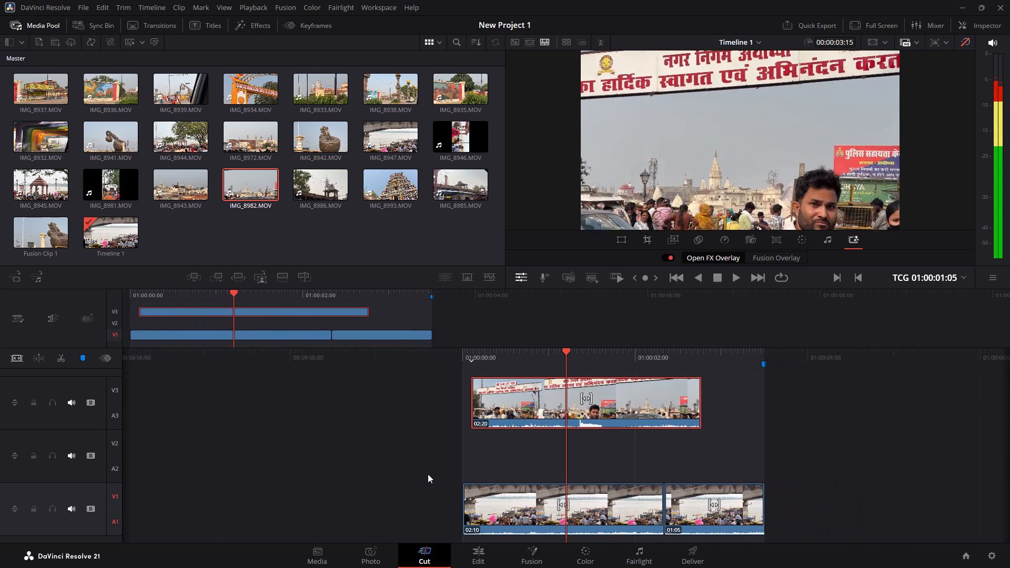
pyautogui.hscroll(1, 428, 474)
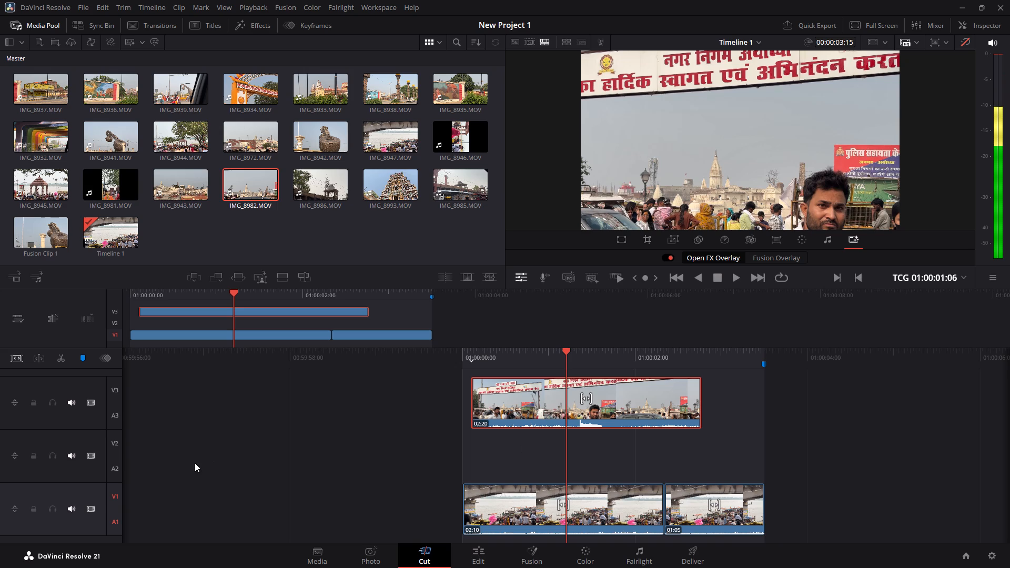
pyautogui.click(66, 406)
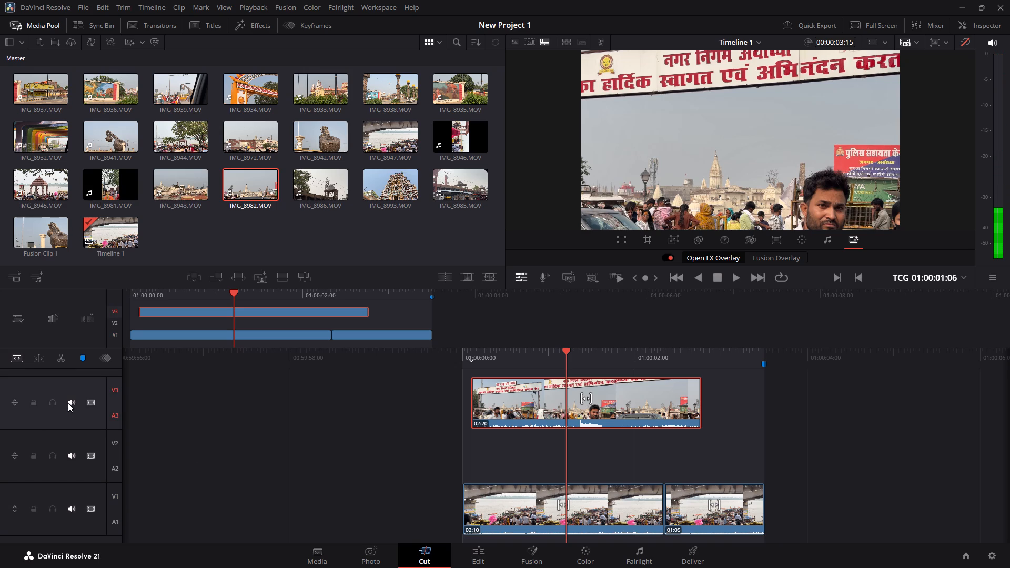
pyautogui.click(68, 403)
pyautogui.click(71, 455)
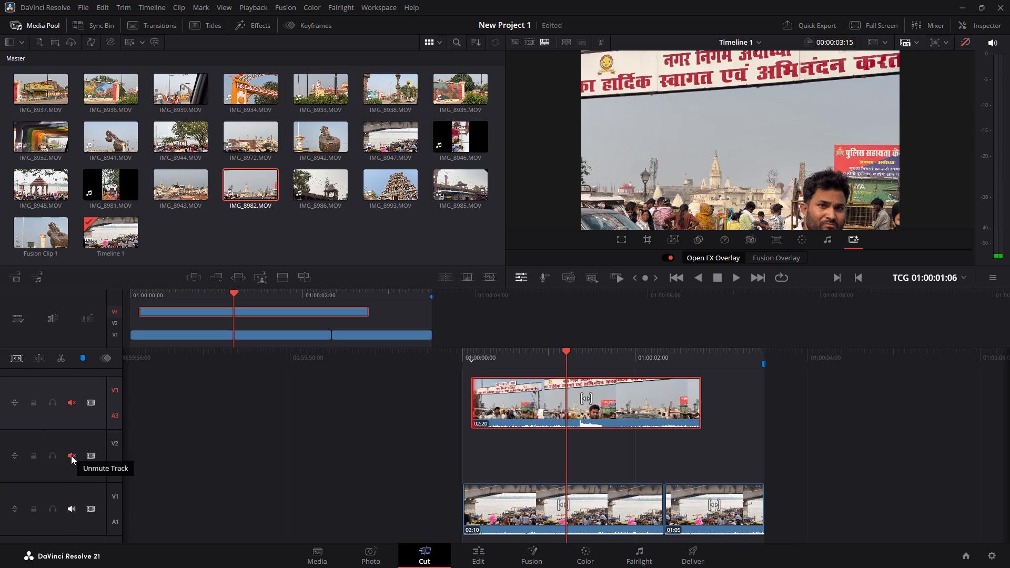
pyautogui.click(68, 511)
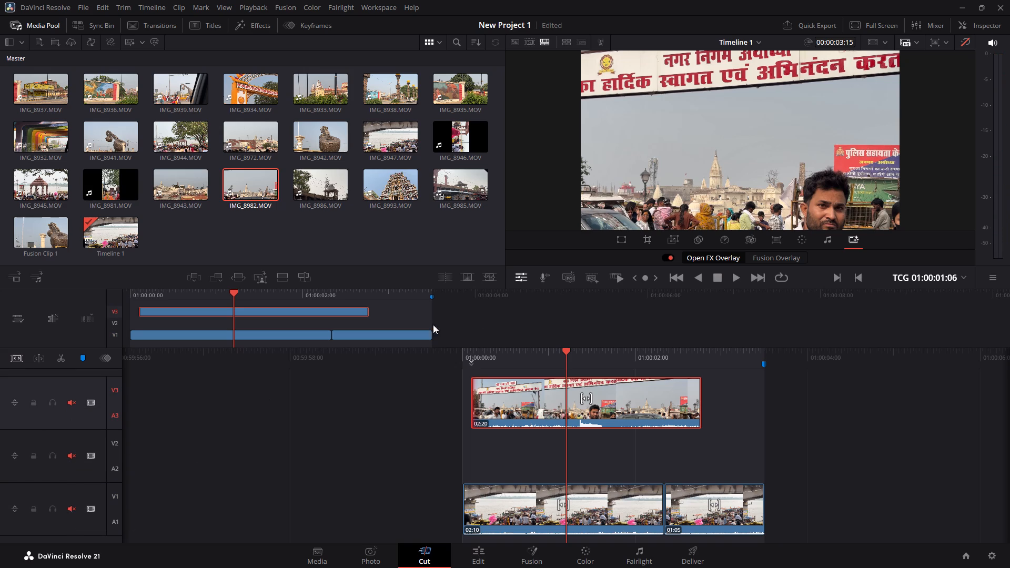
# Play Timeline 1 from its start with the tracks muted and stop at about 01:00:02:23.
pyautogui.hscroll(3, 578, 331)
pyautogui.click(667, 188)
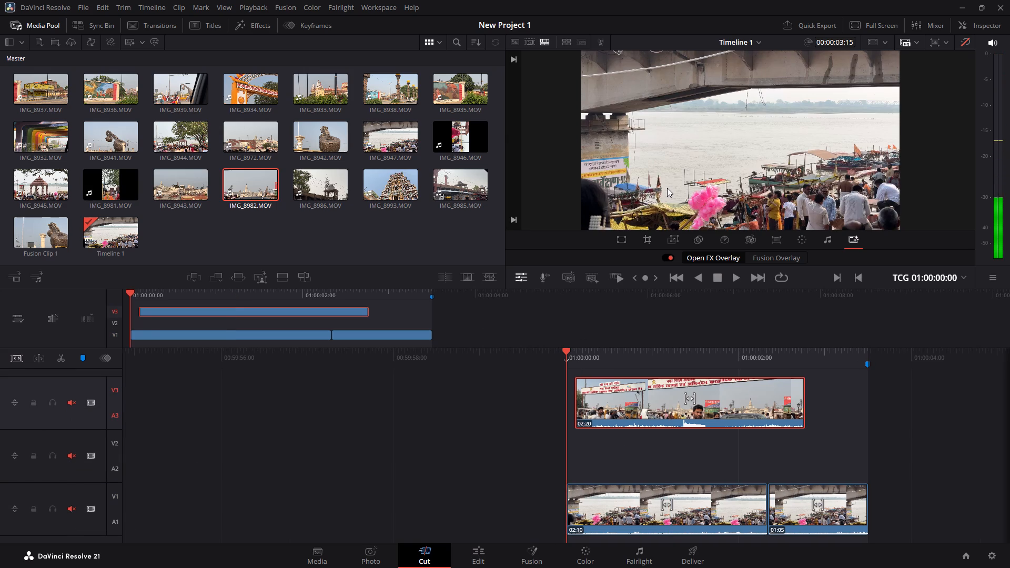
pyautogui.press('space')
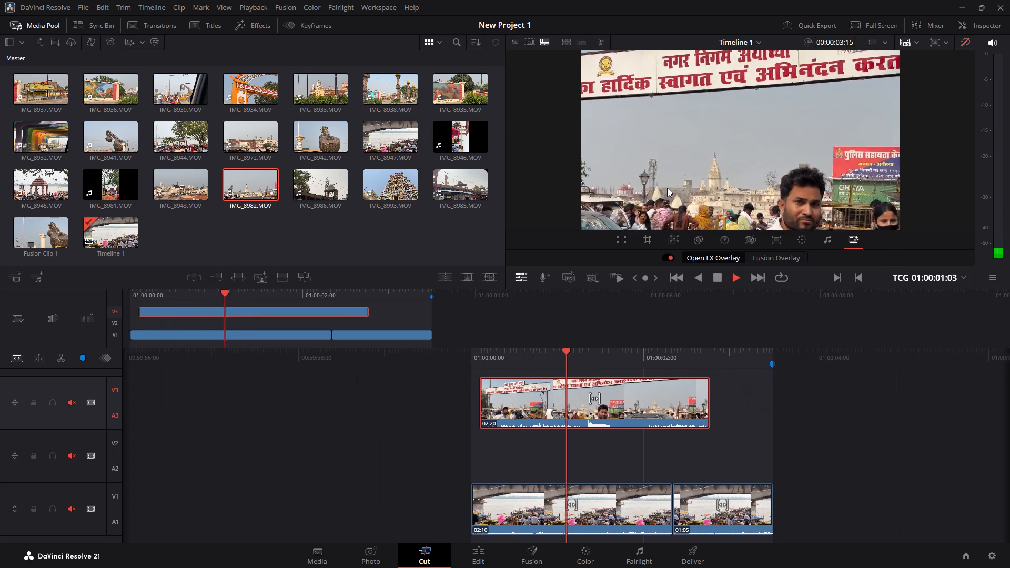
pyautogui.press('space')
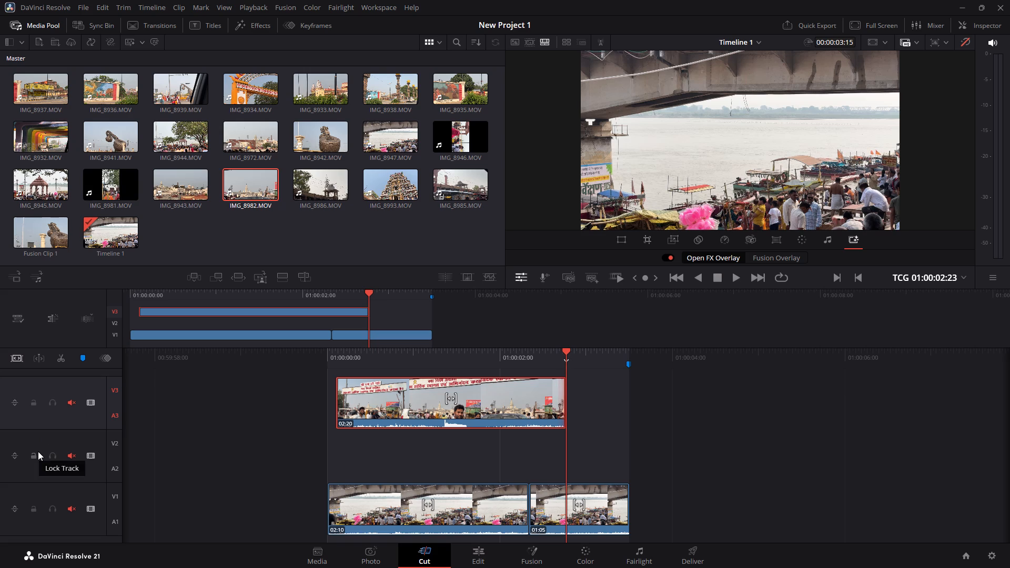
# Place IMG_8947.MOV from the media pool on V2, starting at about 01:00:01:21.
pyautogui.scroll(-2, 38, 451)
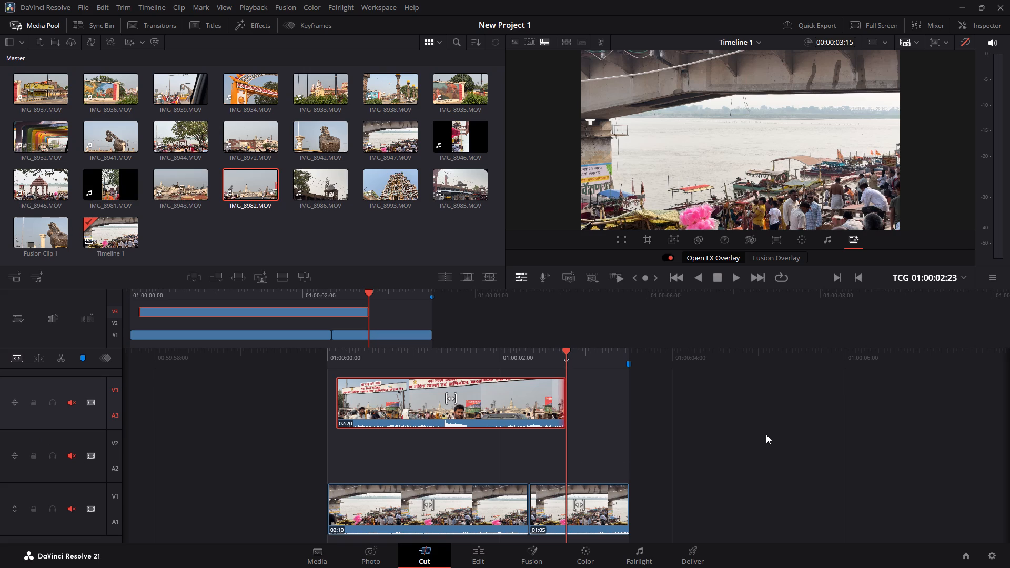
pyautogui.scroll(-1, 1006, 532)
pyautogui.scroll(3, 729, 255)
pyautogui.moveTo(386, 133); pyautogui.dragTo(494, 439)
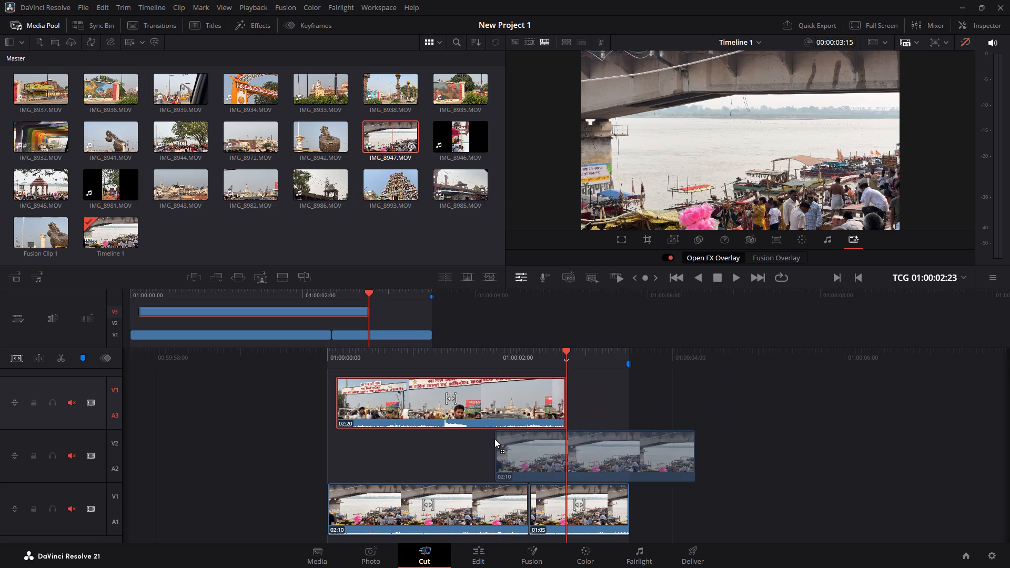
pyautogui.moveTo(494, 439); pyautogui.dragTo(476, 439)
# Place IMG_8932.MOV from the media pool on V2 over IMG_8947.MOV, starting at about 01:00:00:06.
pyautogui.moveTo(257, 80); pyautogui.dragTo(279, 373)
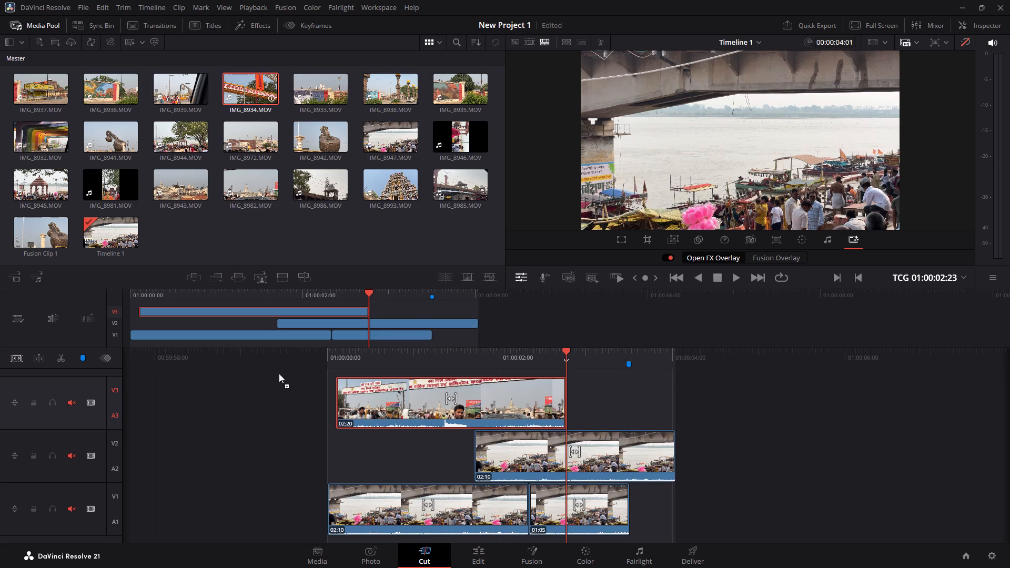
pyautogui.moveTo(279, 373); pyautogui.dragTo(187, 132)
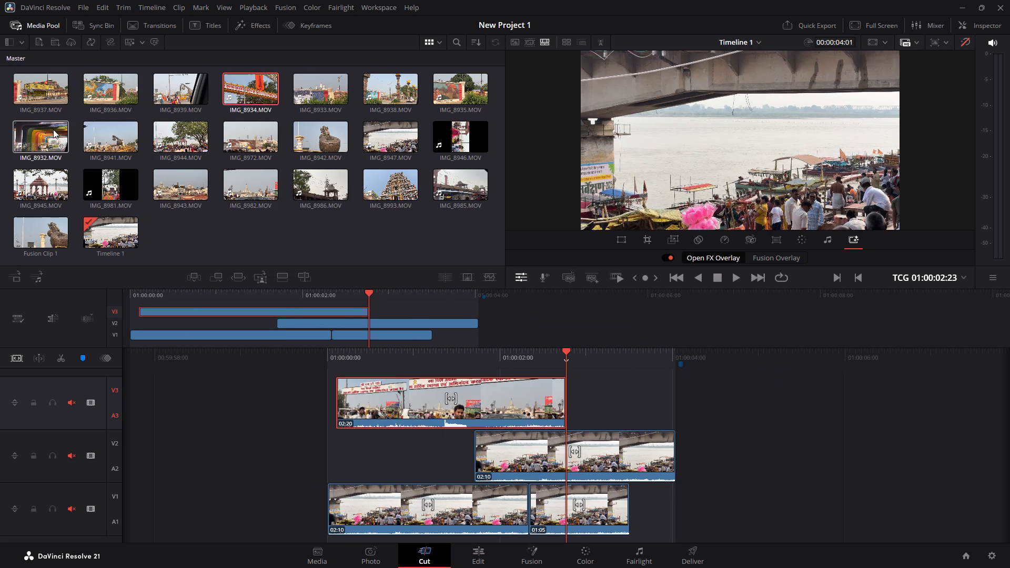
pyautogui.moveTo(53, 129); pyautogui.dragTo(346, 452)
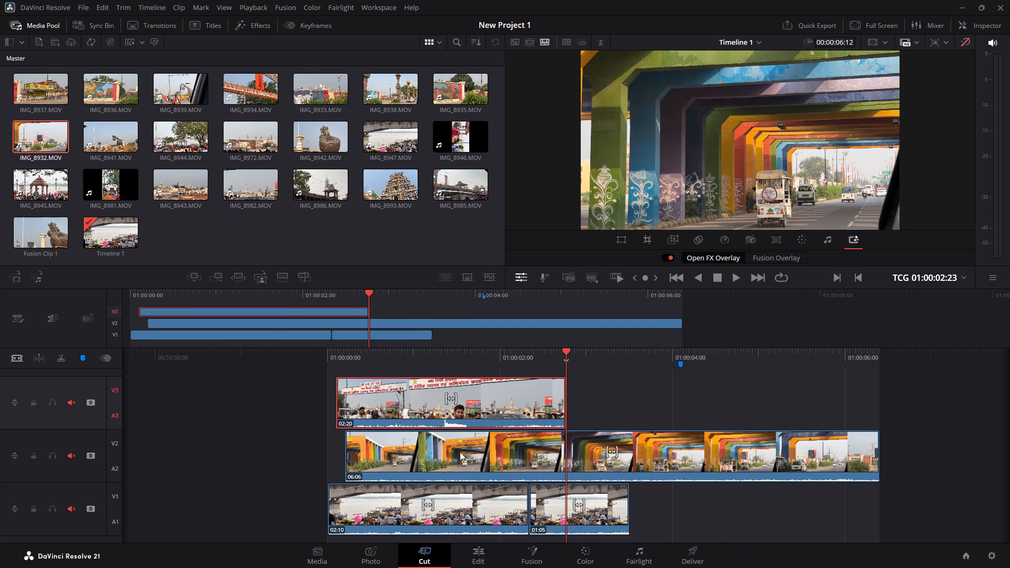
# Scrub Timeline 1 through the layered clips to about 01:00:03:20.
pyautogui.hscroll(3, 460, 452)
pyautogui.hscroll(-5, 460, 452)
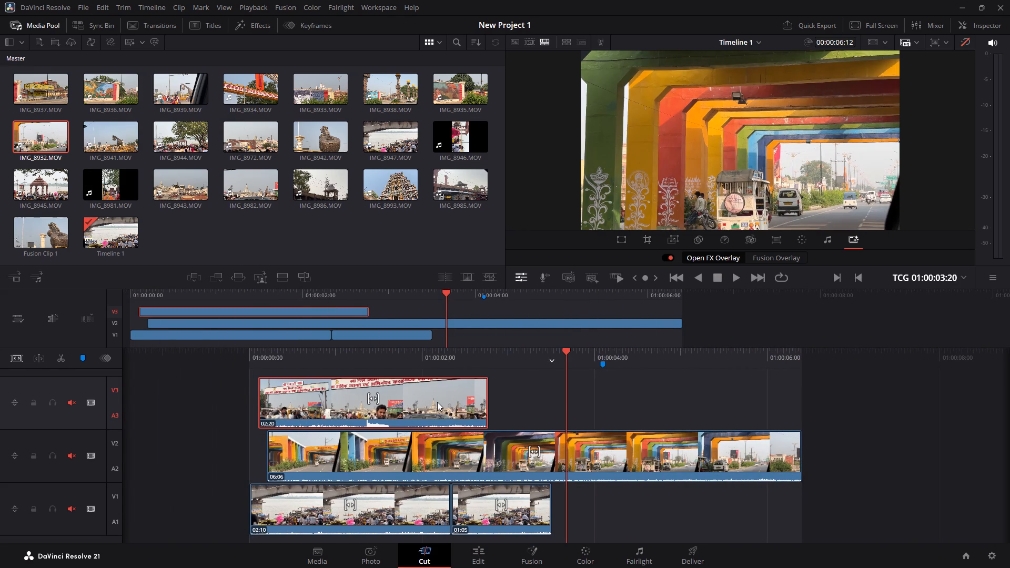
# Delete the selected clip on V3 and both clips on V1 from Timeline 1.
pyautogui.rightClick(437, 402)
pyautogui.press('Delete')
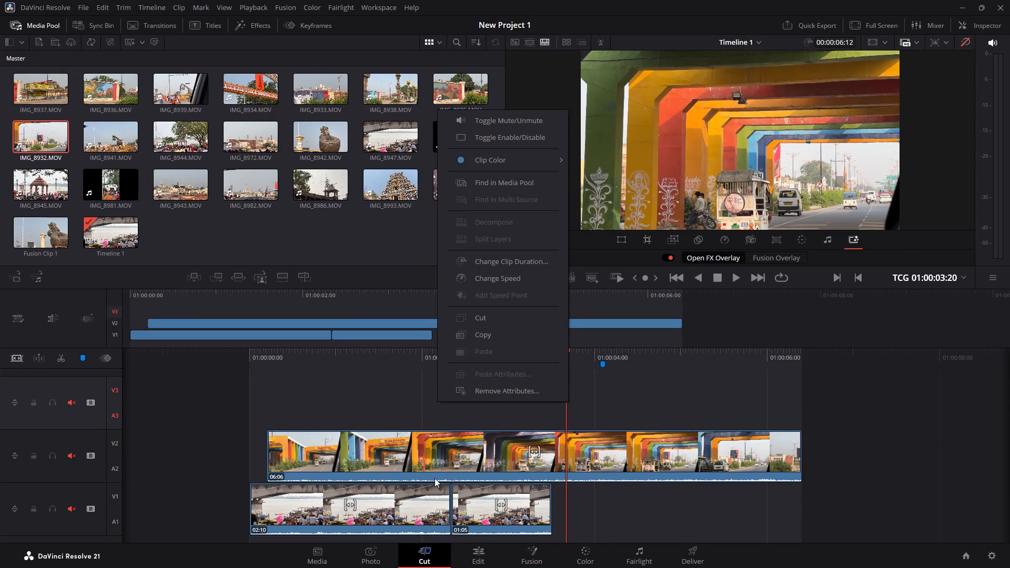
pyautogui.click(436, 495)
pyautogui.press('Delete')
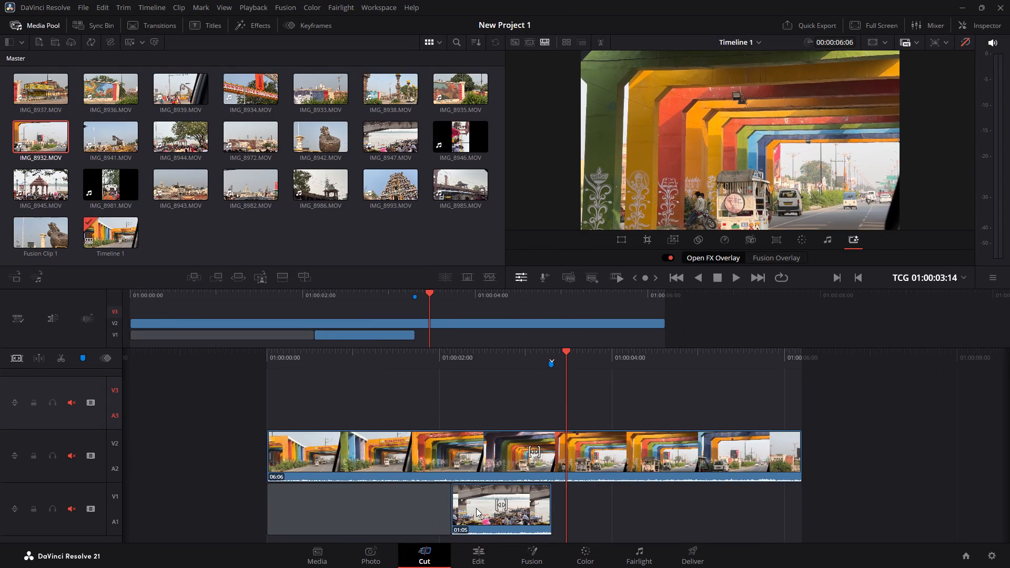
pyautogui.click(476, 508)
pyautogui.press('Delete')
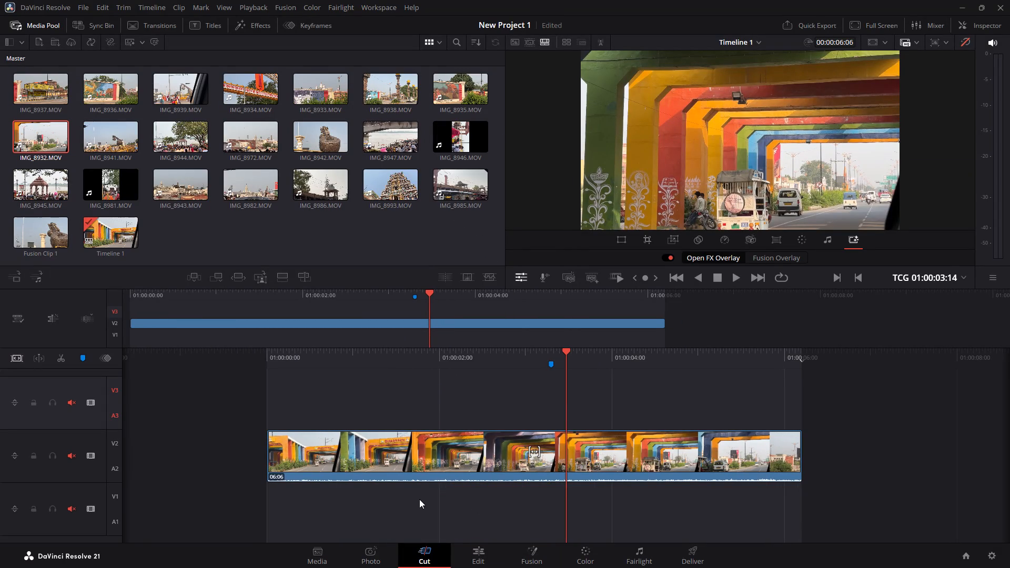
# Play Timeline 1 from its start and add a marker during playback at about 01:00:04:03.
pyautogui.hscroll(5, 401, 410)
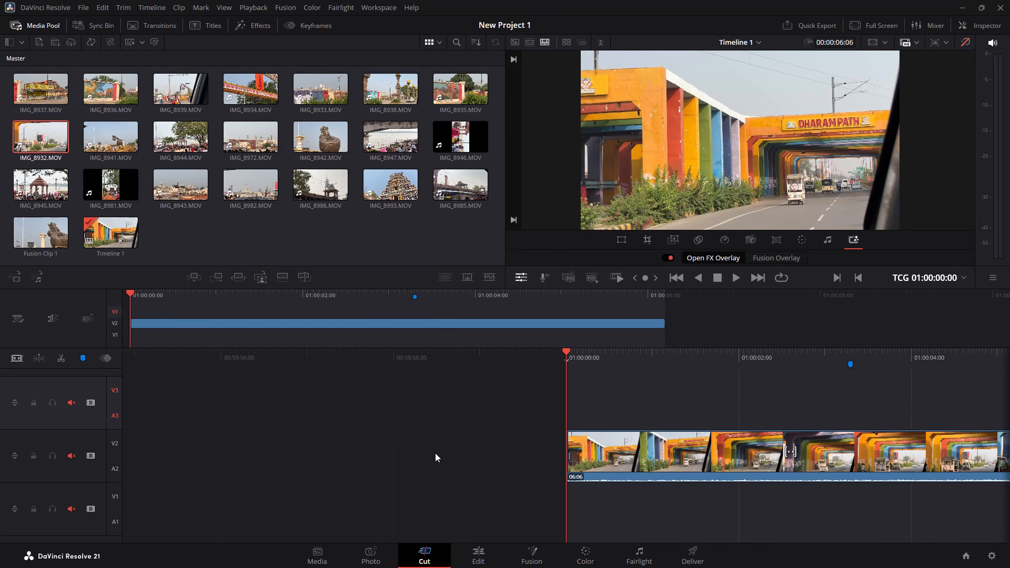
pyautogui.press('space')
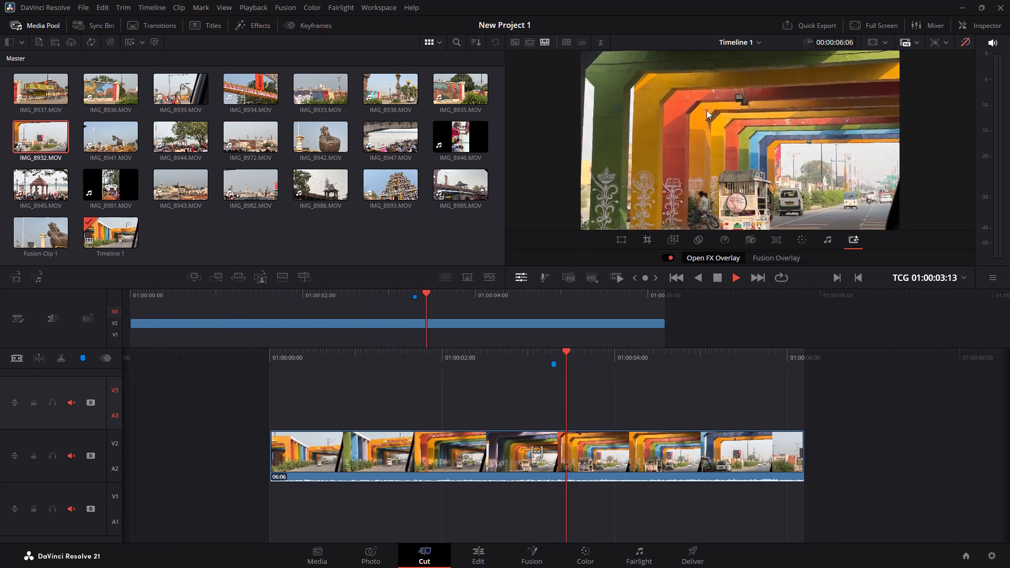
pyautogui.press('m')
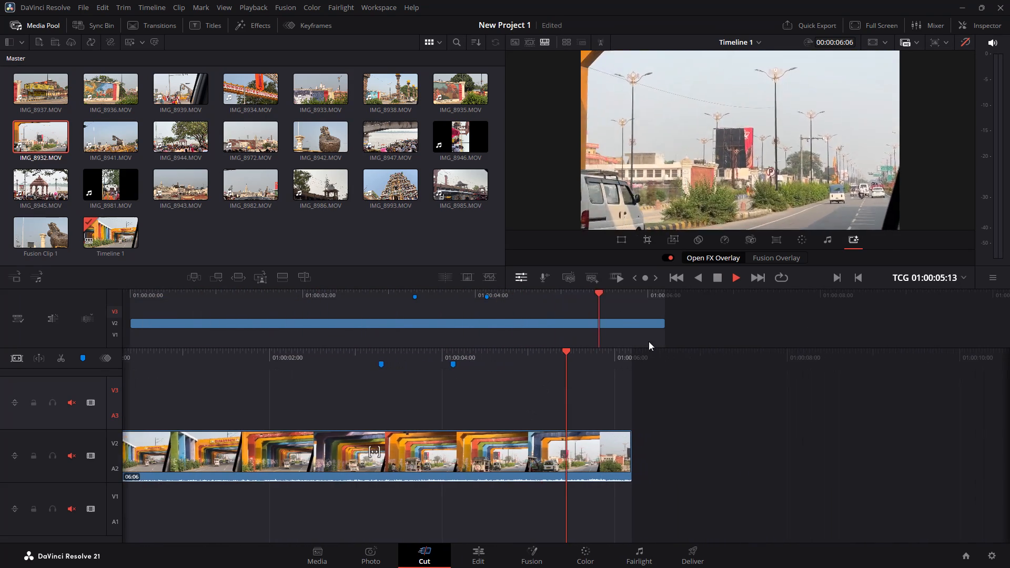
pyautogui.hscroll(5, 659, 397)
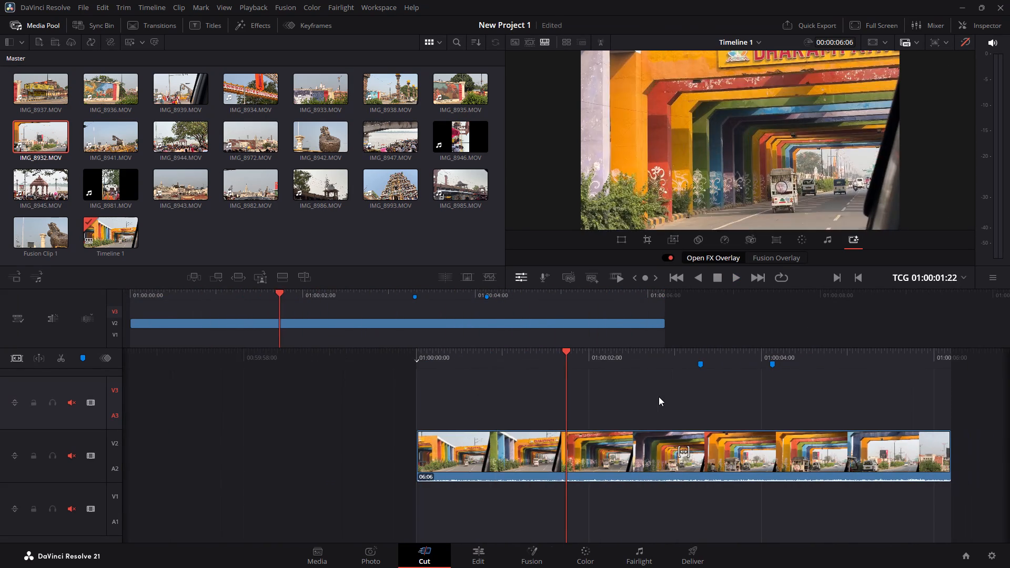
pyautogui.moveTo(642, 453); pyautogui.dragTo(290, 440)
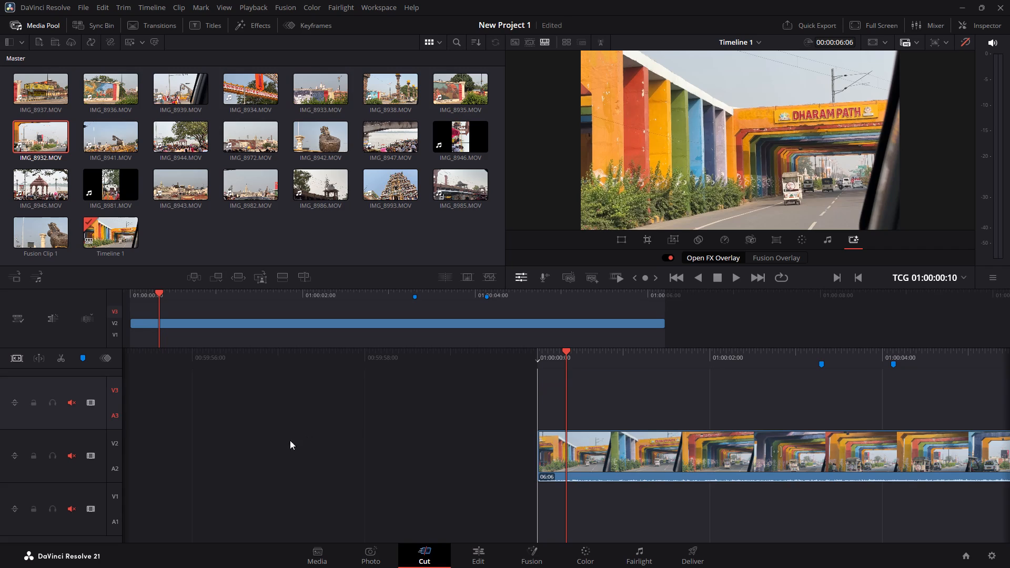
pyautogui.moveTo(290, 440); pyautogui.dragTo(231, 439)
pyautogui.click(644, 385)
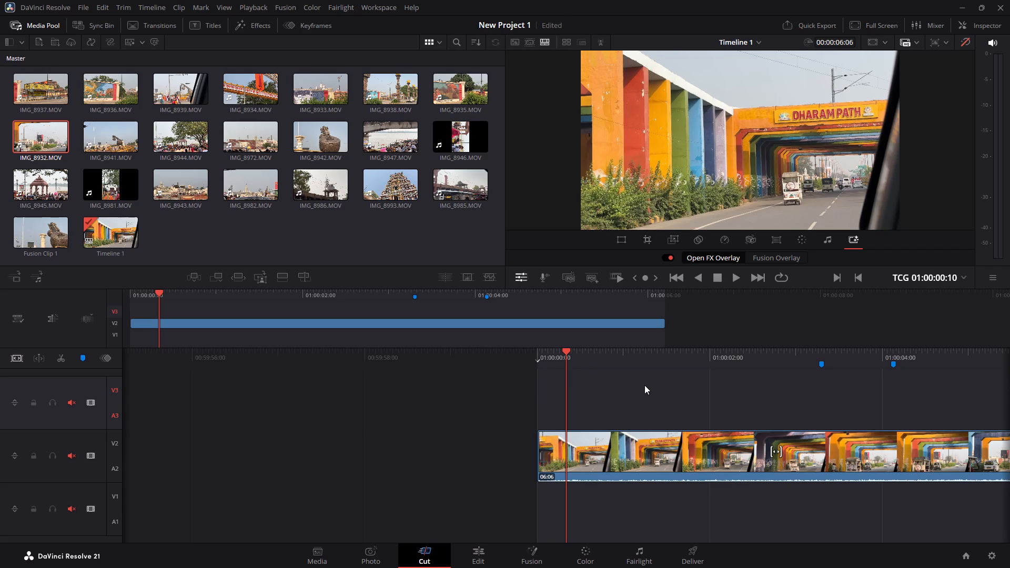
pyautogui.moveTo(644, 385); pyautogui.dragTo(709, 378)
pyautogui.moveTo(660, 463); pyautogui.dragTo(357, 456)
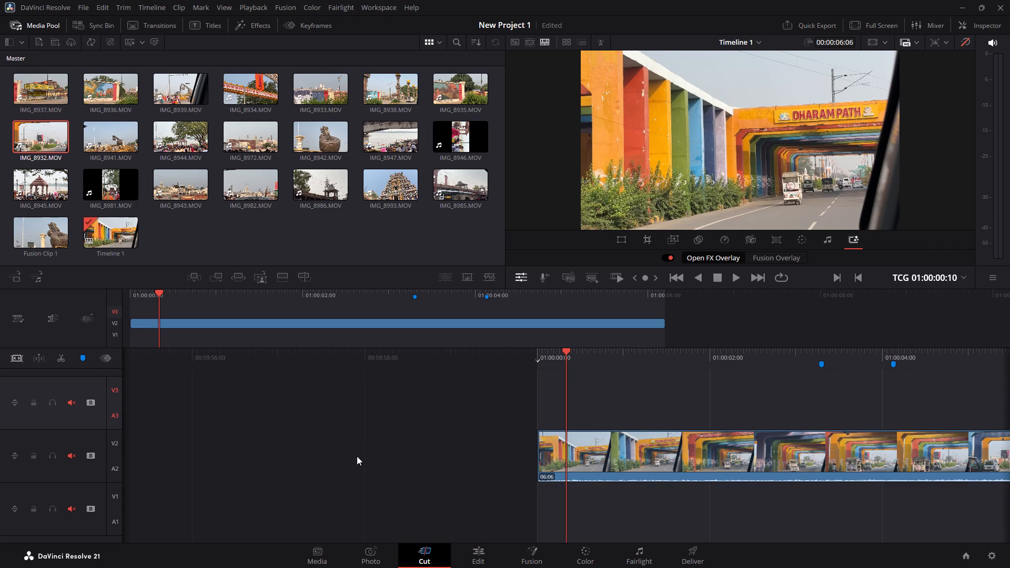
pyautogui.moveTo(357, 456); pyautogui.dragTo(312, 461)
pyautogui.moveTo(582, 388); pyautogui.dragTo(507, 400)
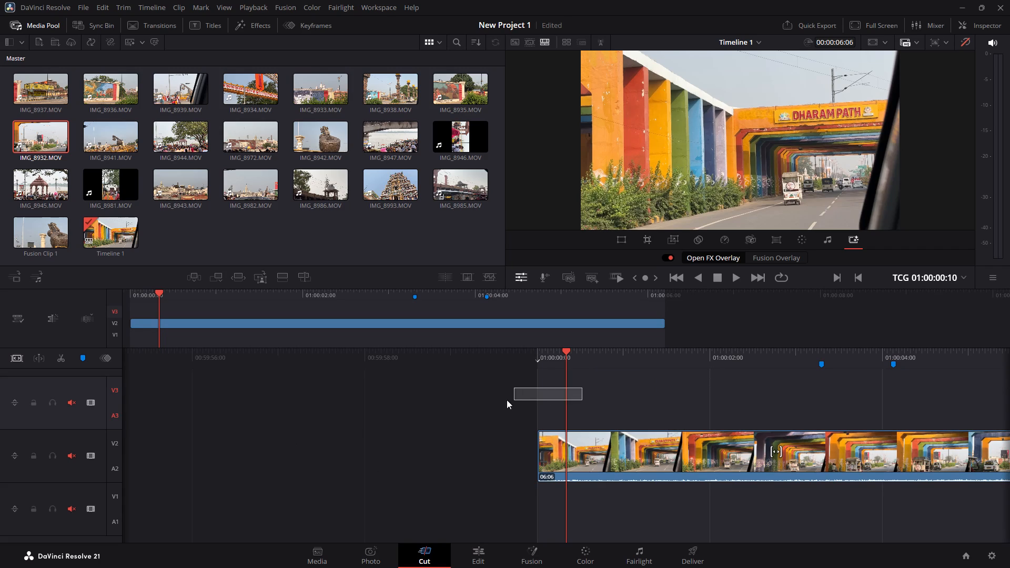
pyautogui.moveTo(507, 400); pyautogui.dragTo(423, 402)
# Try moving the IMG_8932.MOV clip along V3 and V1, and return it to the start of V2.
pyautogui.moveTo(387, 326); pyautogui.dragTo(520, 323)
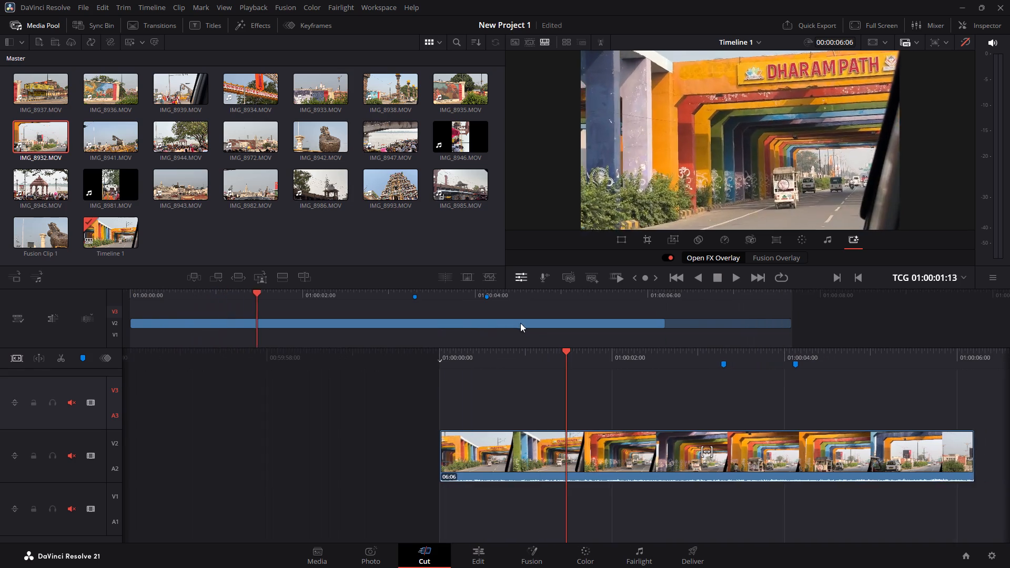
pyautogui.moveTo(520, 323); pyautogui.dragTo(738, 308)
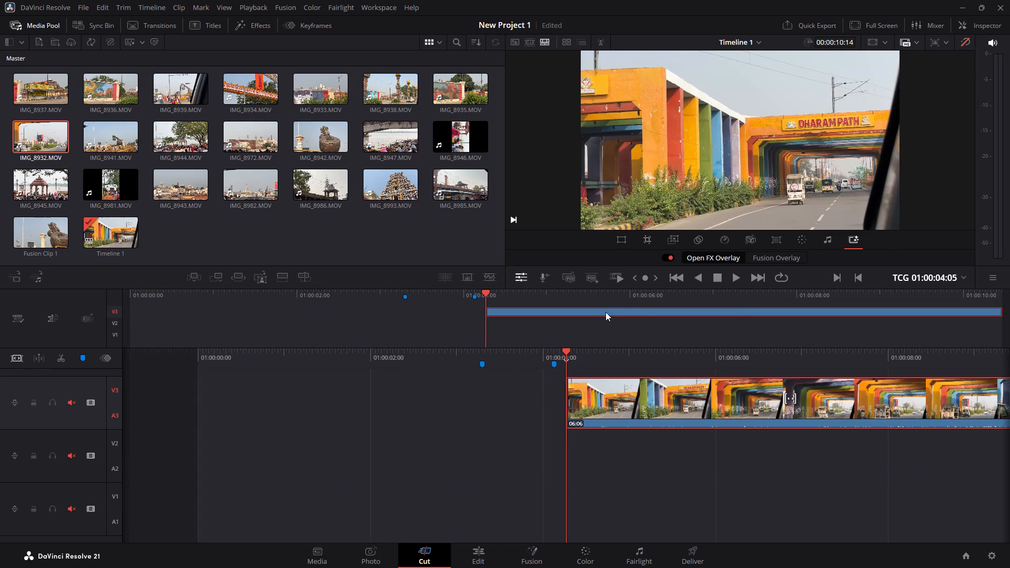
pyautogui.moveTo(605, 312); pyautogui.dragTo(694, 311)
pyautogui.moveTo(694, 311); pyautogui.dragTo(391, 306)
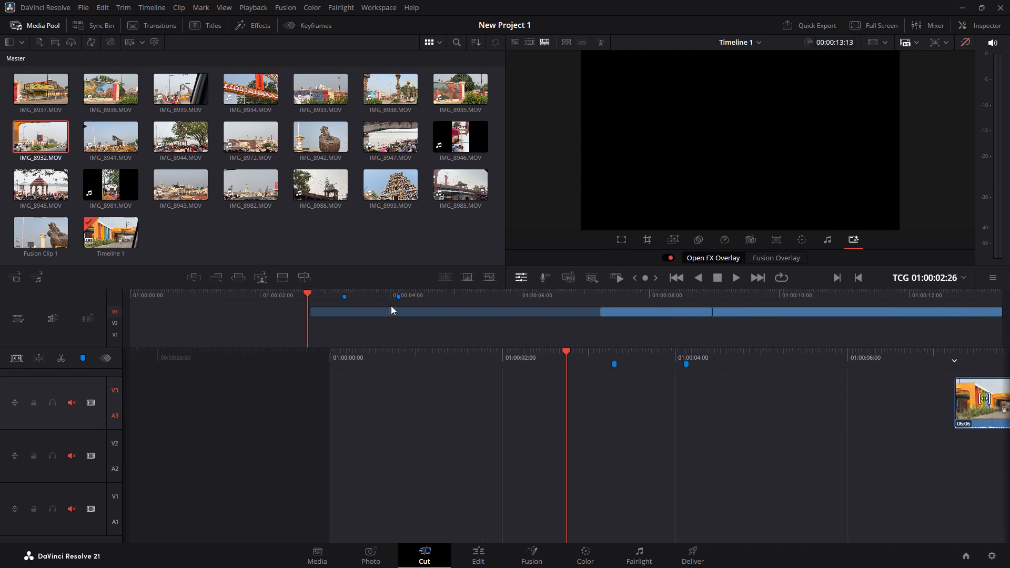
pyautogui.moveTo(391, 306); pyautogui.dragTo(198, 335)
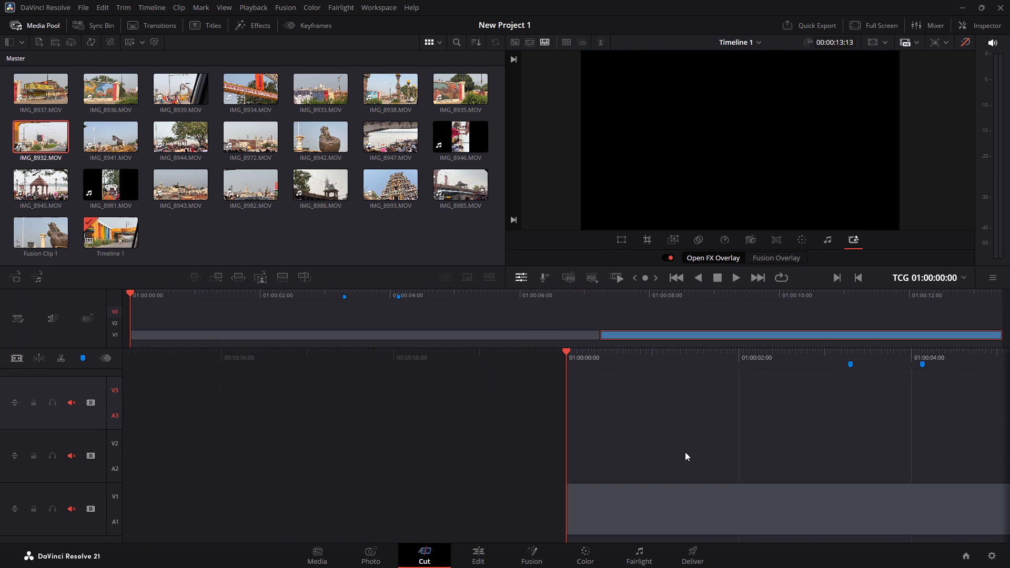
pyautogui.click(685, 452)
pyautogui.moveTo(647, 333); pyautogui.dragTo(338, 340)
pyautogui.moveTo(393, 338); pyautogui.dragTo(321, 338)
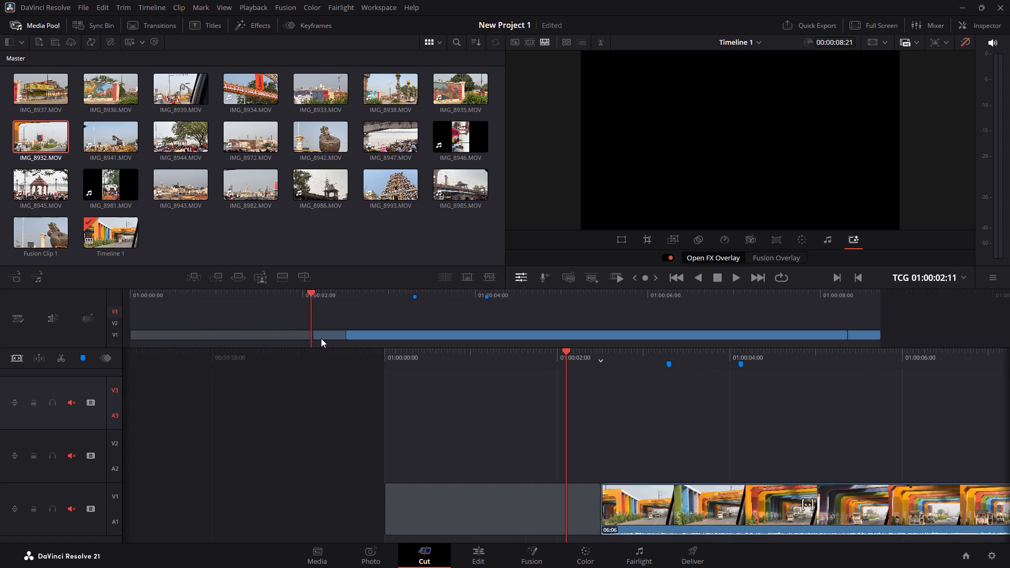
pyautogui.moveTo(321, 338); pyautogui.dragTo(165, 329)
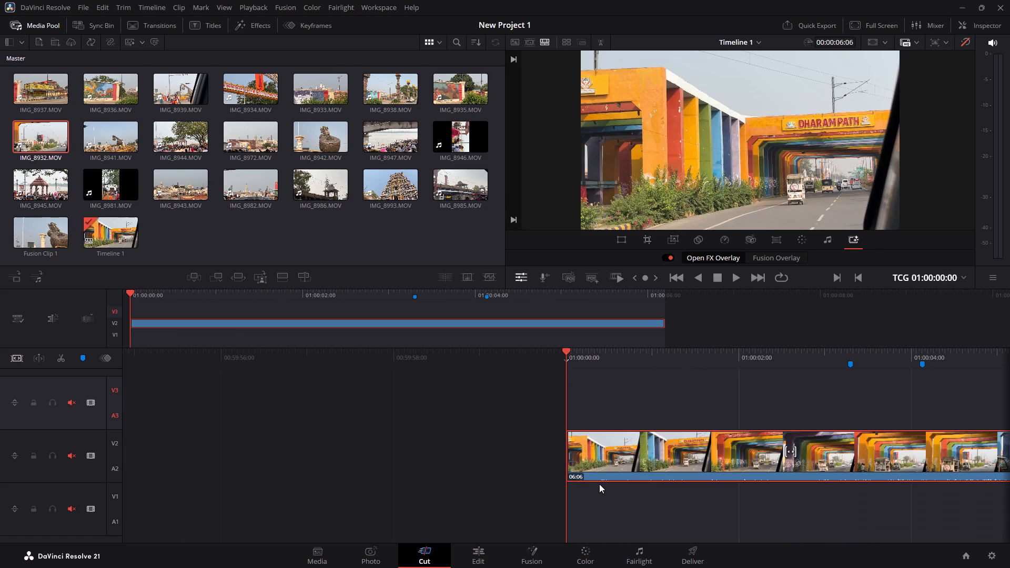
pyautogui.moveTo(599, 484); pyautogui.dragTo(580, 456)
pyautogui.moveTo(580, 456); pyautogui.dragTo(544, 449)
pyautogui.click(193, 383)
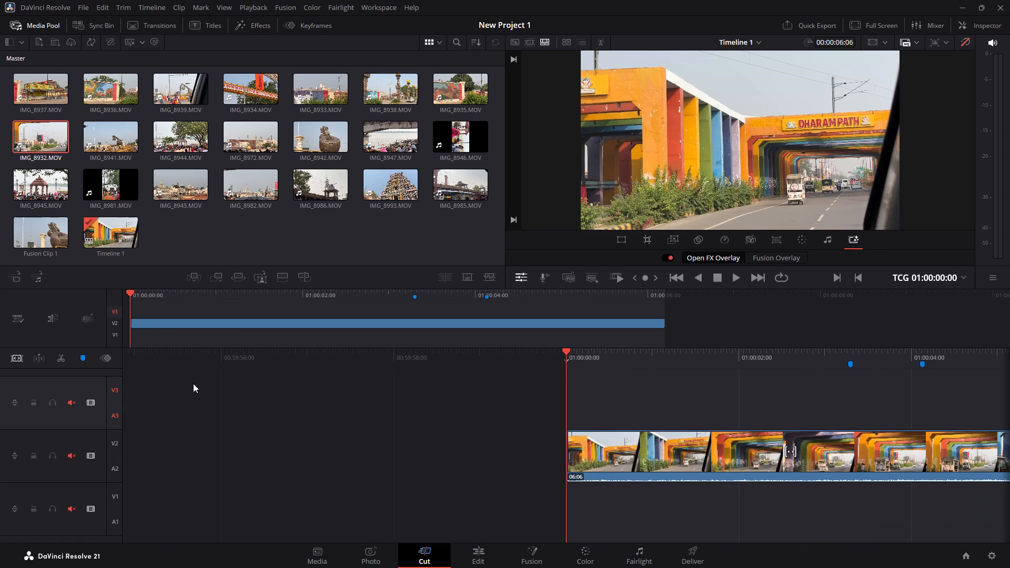
# Add a fourth track, V4, to Timeline 1.
pyautogui.rightClick(193, 383)
pyautogui.rightClick(193, 383)
pyautogui.rightClick(193, 383)
pyautogui.click(241, 393)
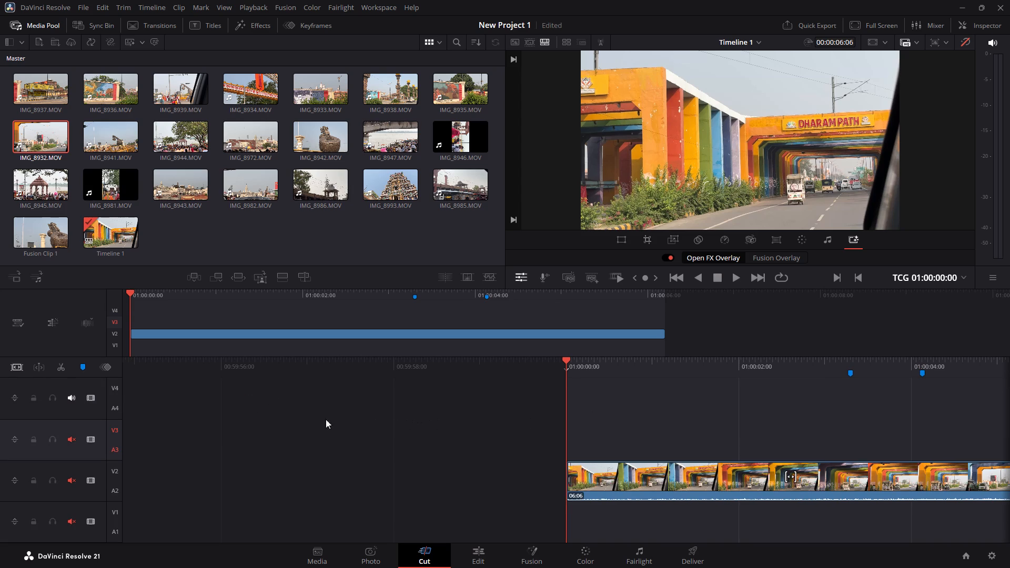
# Make V4 the active track and insert IMG_8941.MOV from the media pool at the start of V1, before IMG_8932.MOV.
pyautogui.click(69, 403)
pyautogui.scroll(-2, 69, 403)
pyautogui.moveTo(118, 140); pyautogui.dragTo(151, 454)
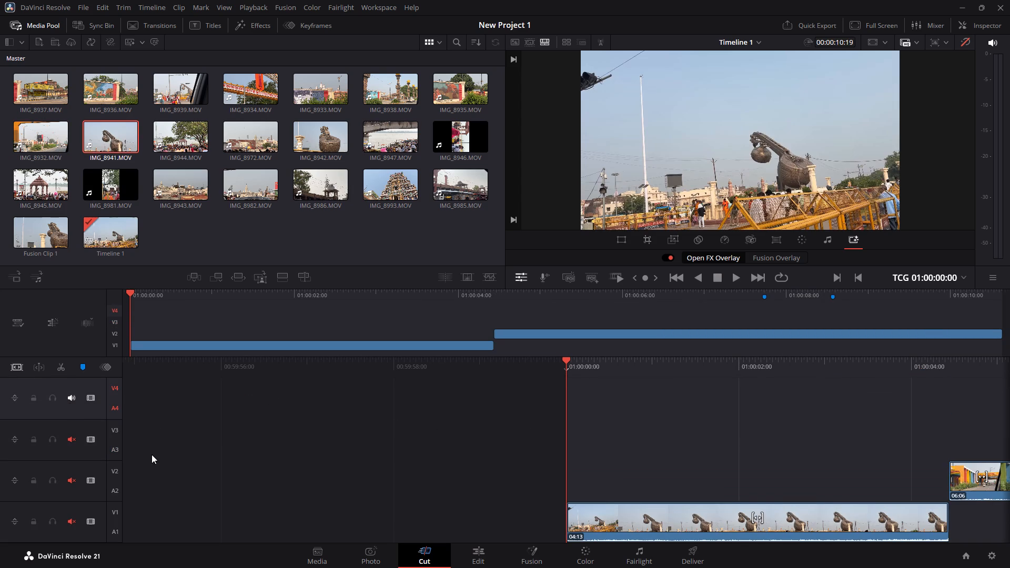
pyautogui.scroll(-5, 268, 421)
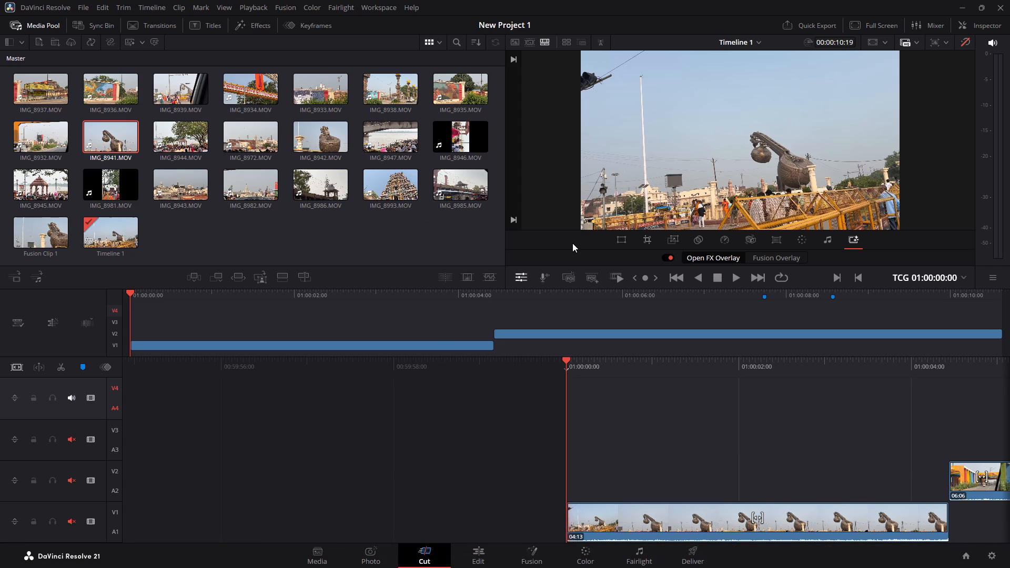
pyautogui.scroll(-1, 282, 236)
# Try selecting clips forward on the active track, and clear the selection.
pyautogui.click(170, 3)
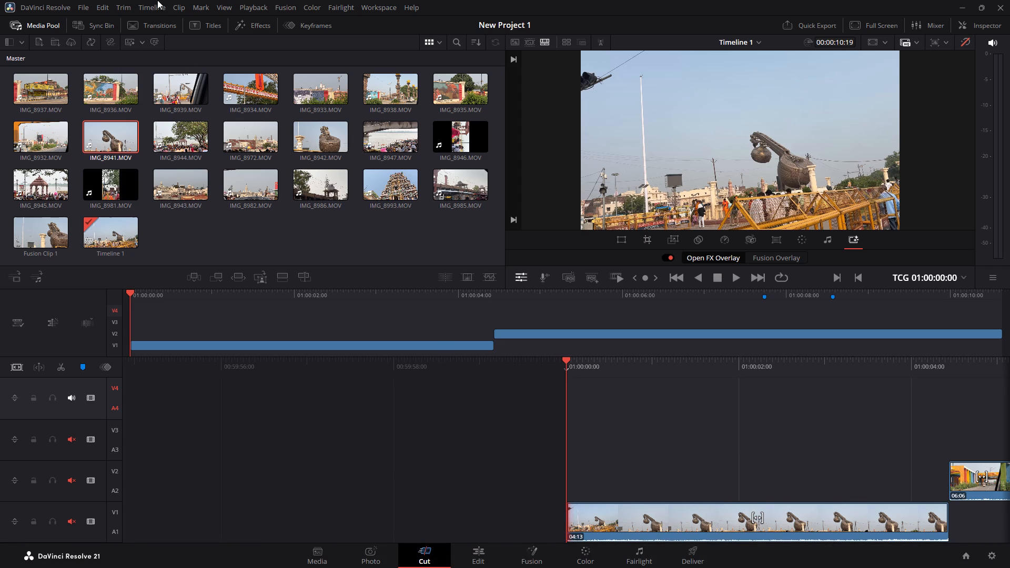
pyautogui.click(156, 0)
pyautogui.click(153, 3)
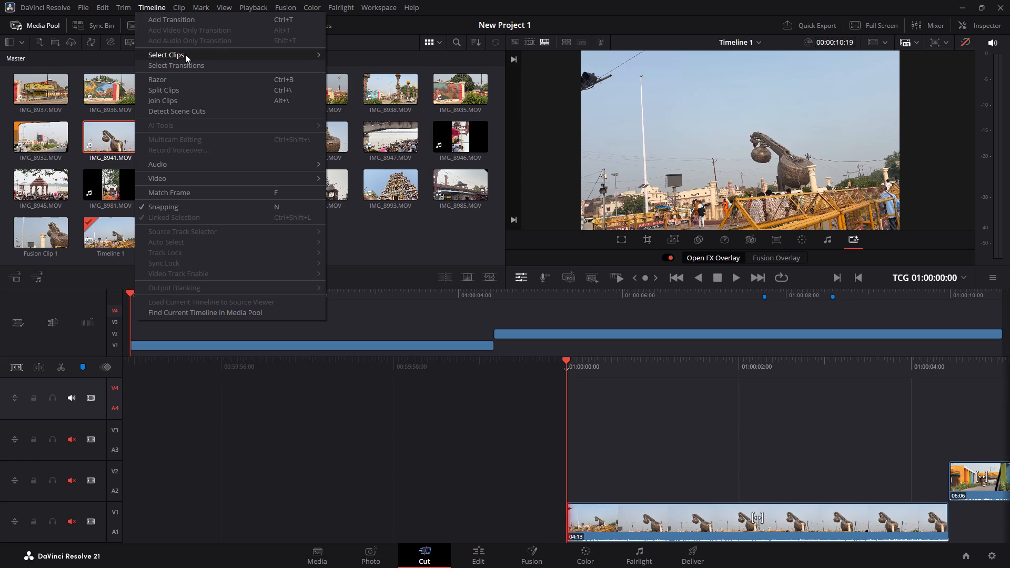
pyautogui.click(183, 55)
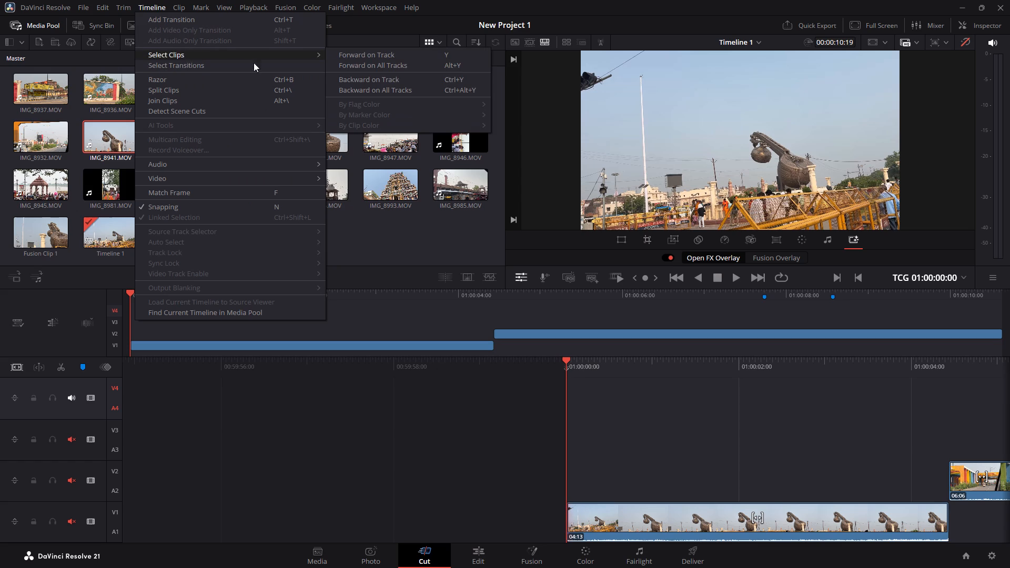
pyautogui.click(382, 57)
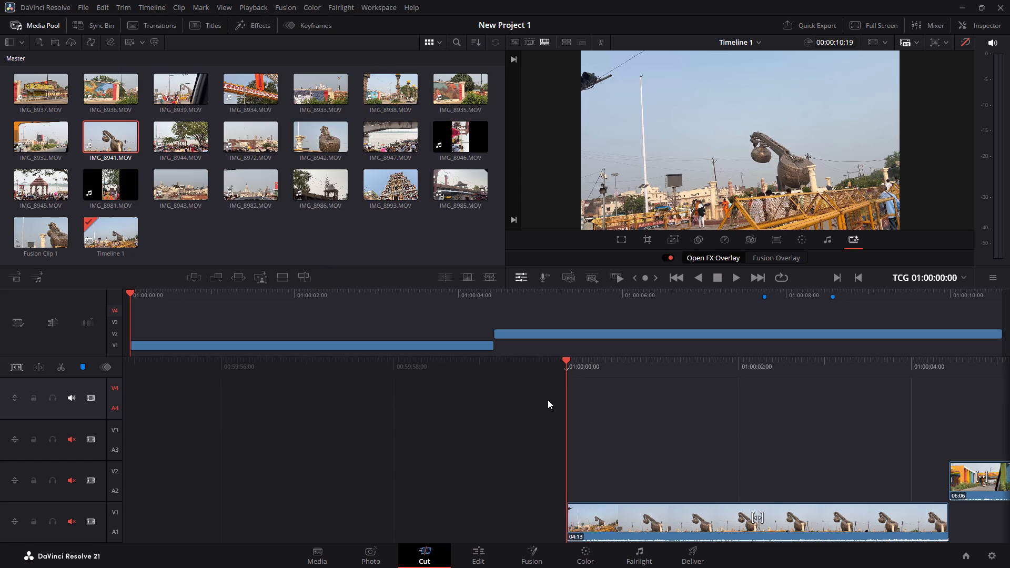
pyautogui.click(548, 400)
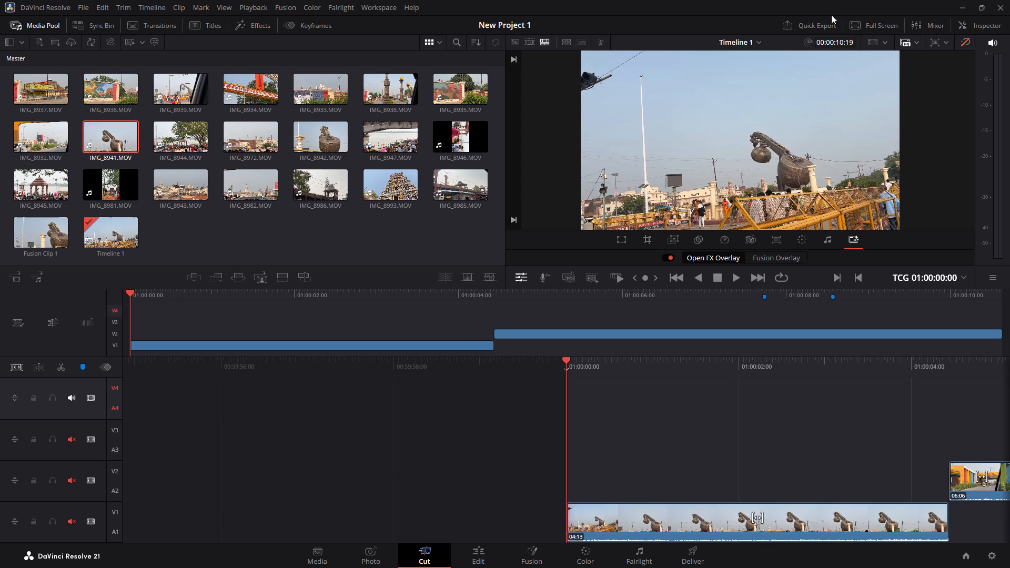
# Open the Inspector to show the Audio 4 track settings.
pyautogui.click(983, 29)
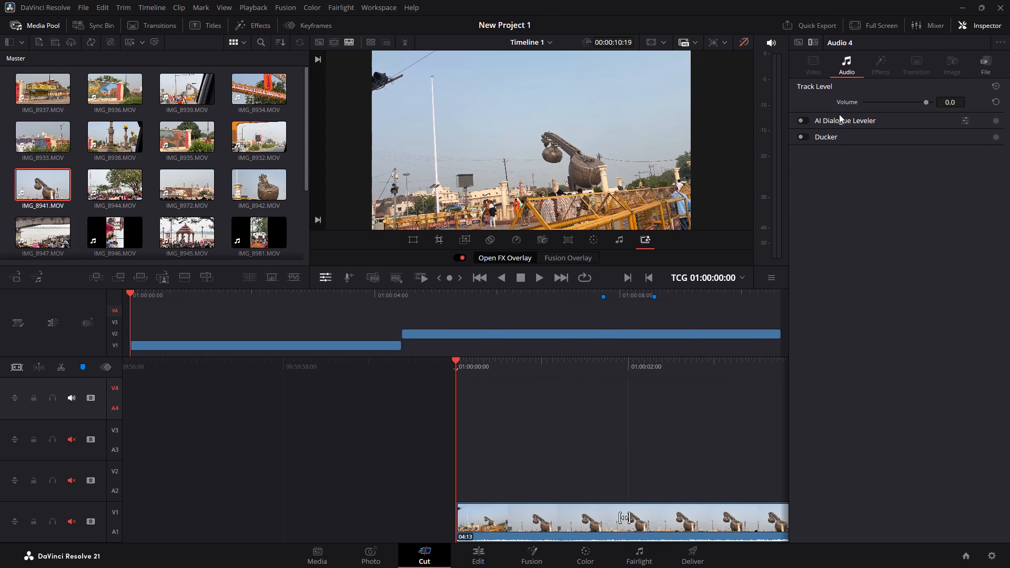
pyautogui.click(454, 421)
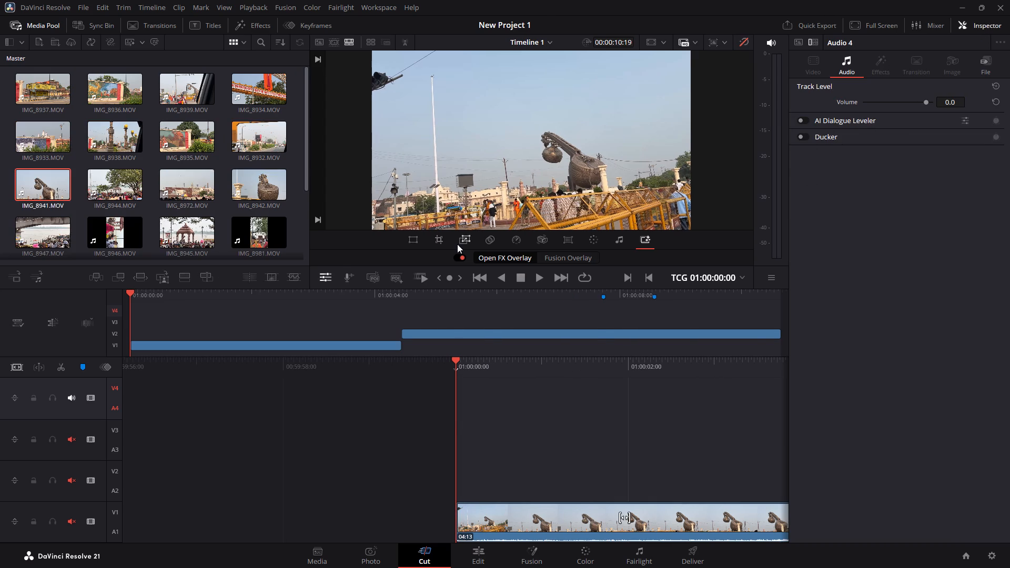
# Try the Color composite mode on the IMG_8941.MOV clip, and set it to Darker Color.
pyautogui.click(457, 244)
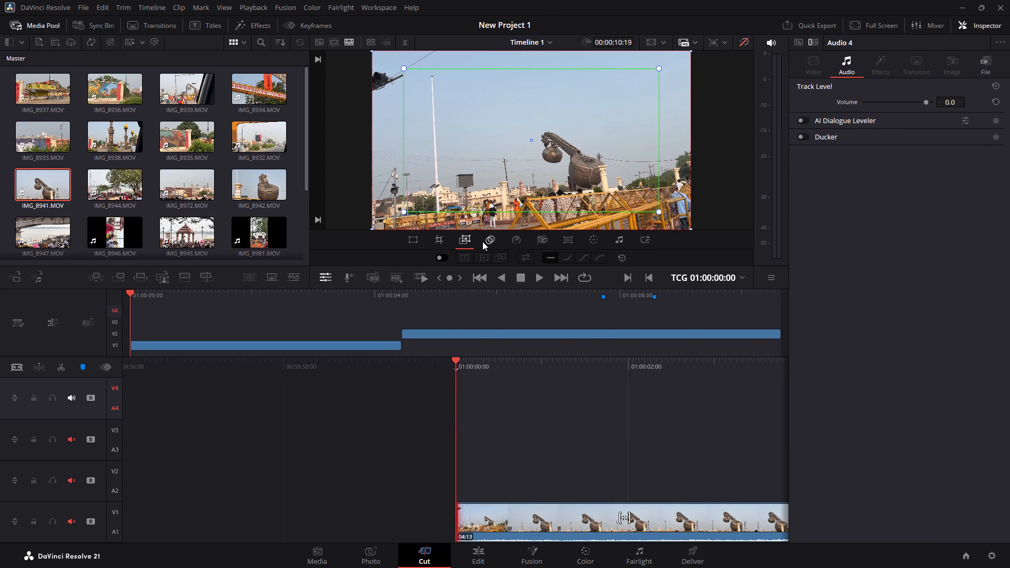
pyautogui.click(482, 241)
pyautogui.click(481, 255)
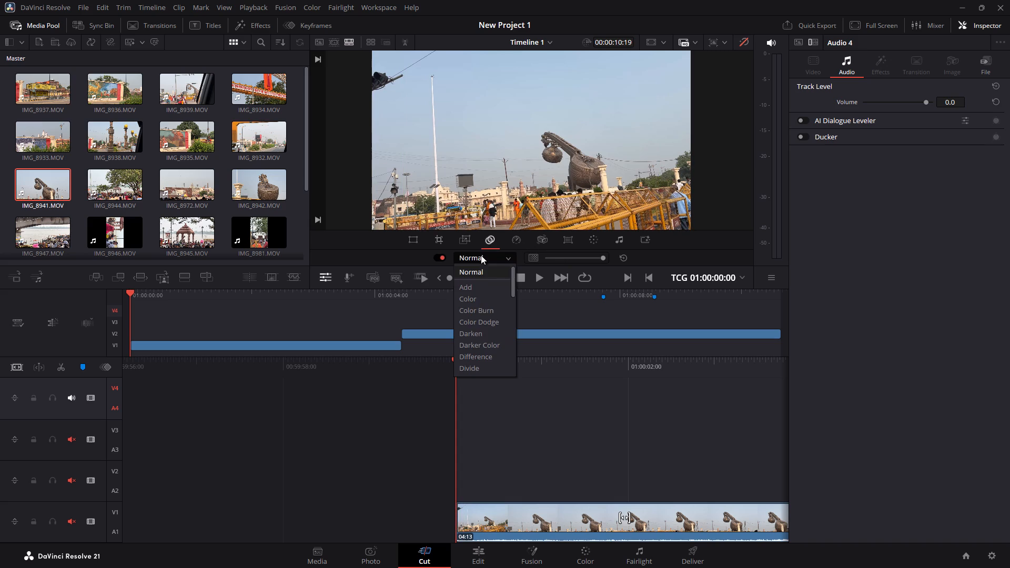
pyautogui.click(481, 300)
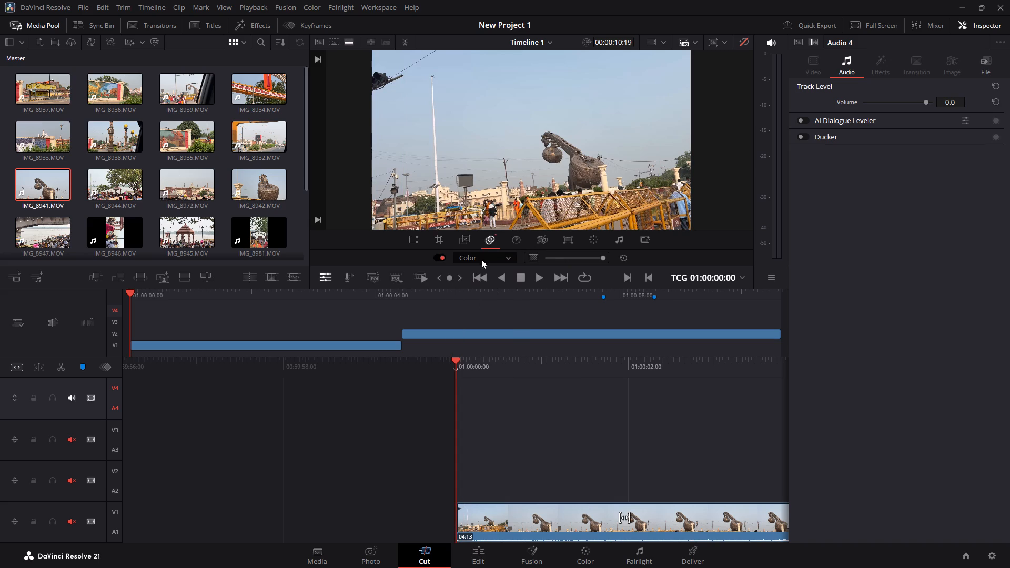
pyautogui.click(481, 257)
pyautogui.click(484, 344)
# Set the composite mode to Difference, with the opacity at its maximum.
pyautogui.click(477, 259)
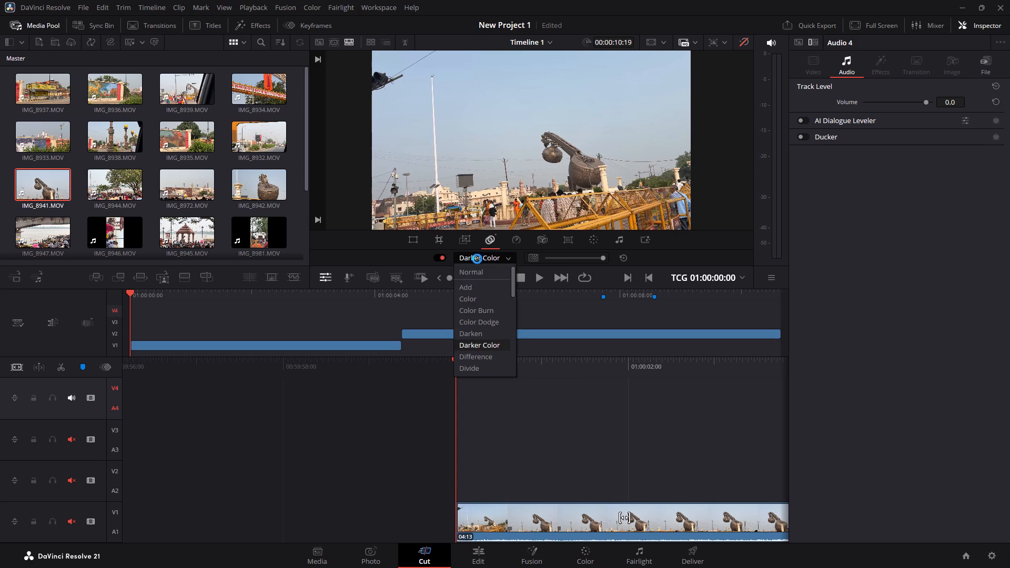
pyautogui.click(469, 361)
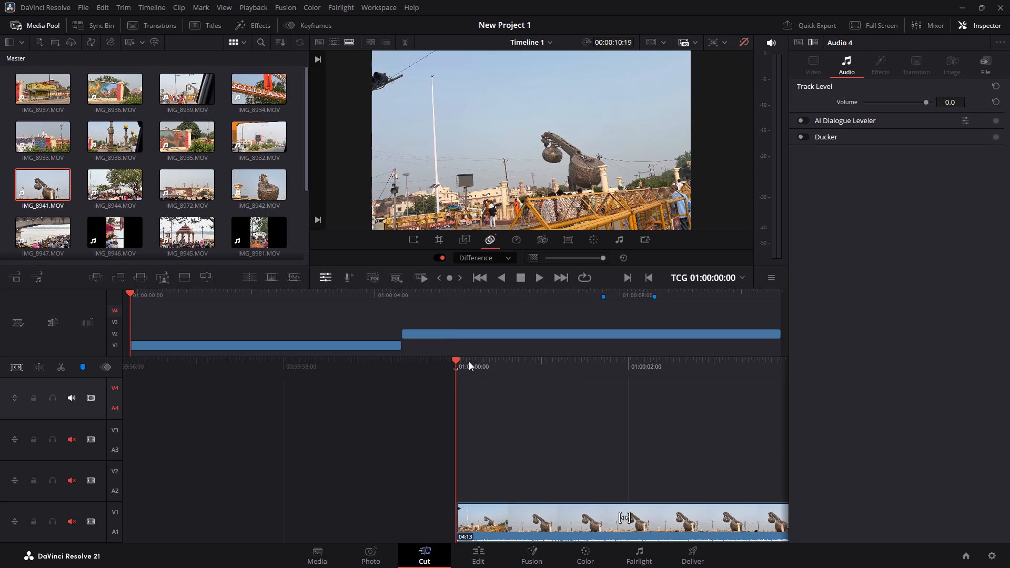
pyautogui.click(511, 216)
pyautogui.moveTo(601, 255); pyautogui.dragTo(642, 253)
# Show the clip speed controls and slow the IMG_8932.MOV clip on V2 to 57% speed.
pyautogui.click(520, 239)
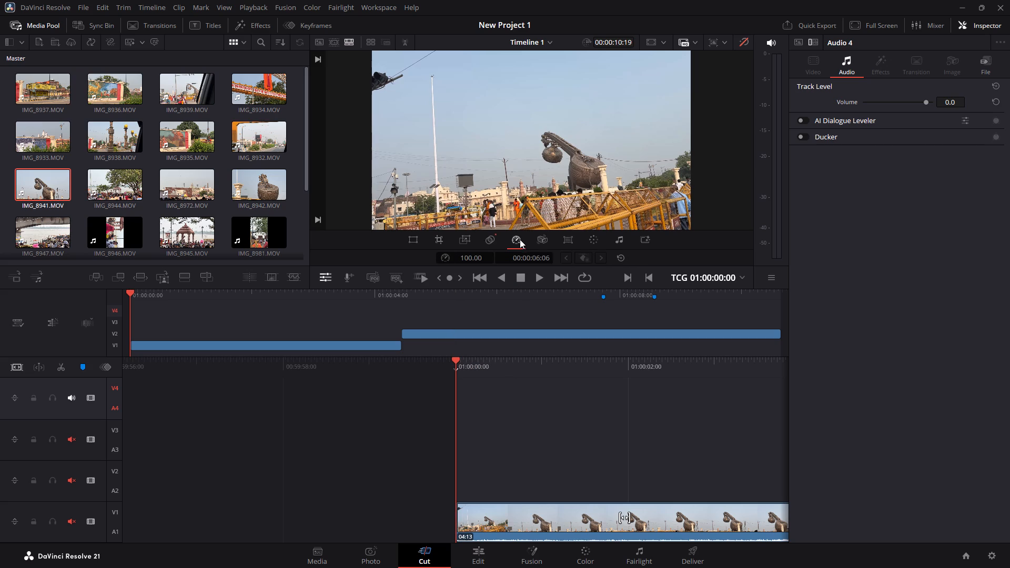
pyautogui.click(598, 257)
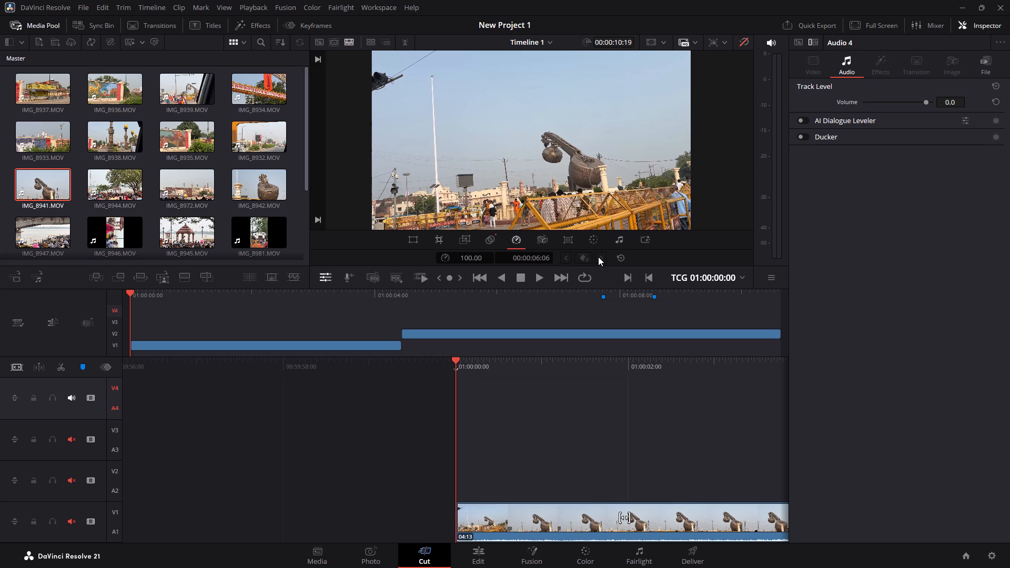
pyautogui.tripleClick(598, 257)
pyautogui.doubleClick(598, 257)
pyautogui.tripleClick(565, 258)
pyautogui.click(474, 258)
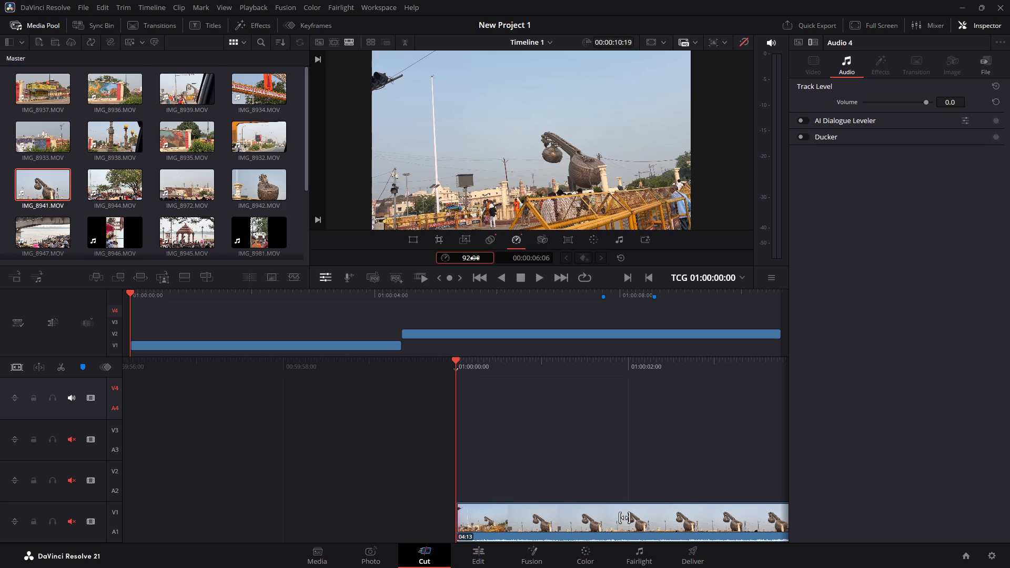
pyautogui.press('space')
pyautogui.press('space')
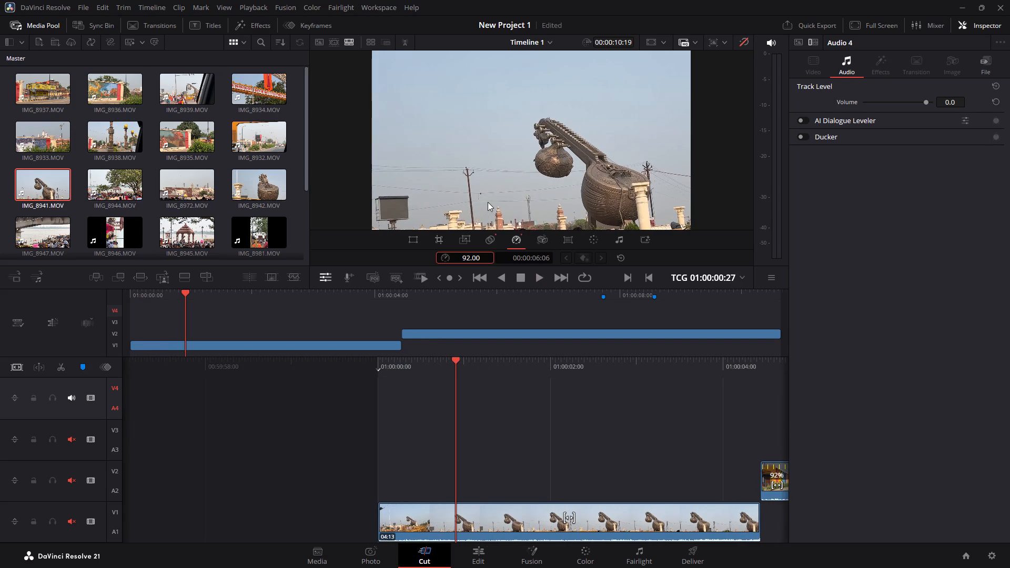
pyautogui.moveTo(468, 253); pyautogui.dragTo(454, 255)
pyautogui.moveTo(454, 255); pyautogui.dragTo(450, 253)
# Play the timeline through the slowed IMG_8932.MOV clip to its end, selecting that clip on V2 during playback.
pyautogui.press('space')
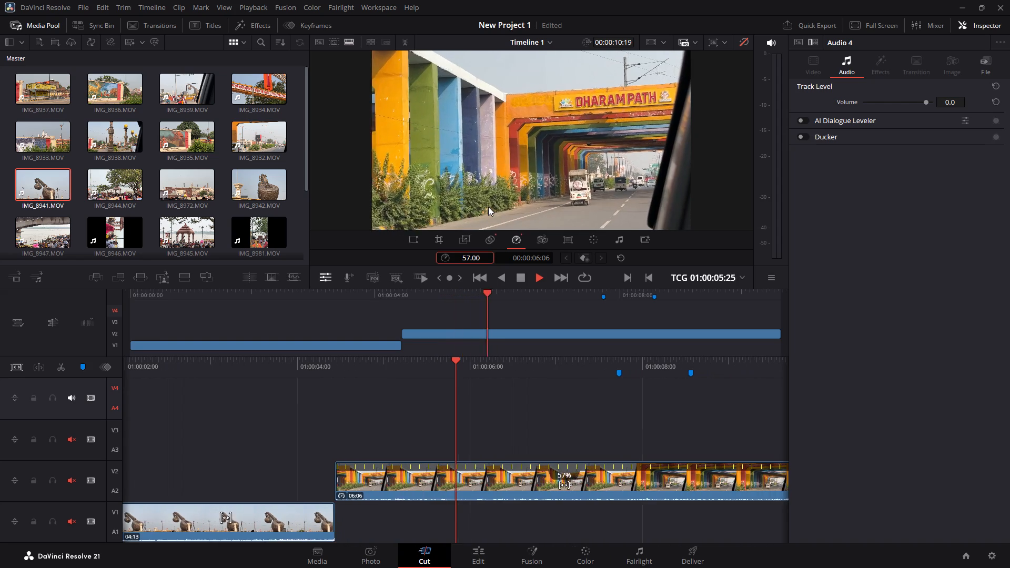
pyautogui.click(474, 498)
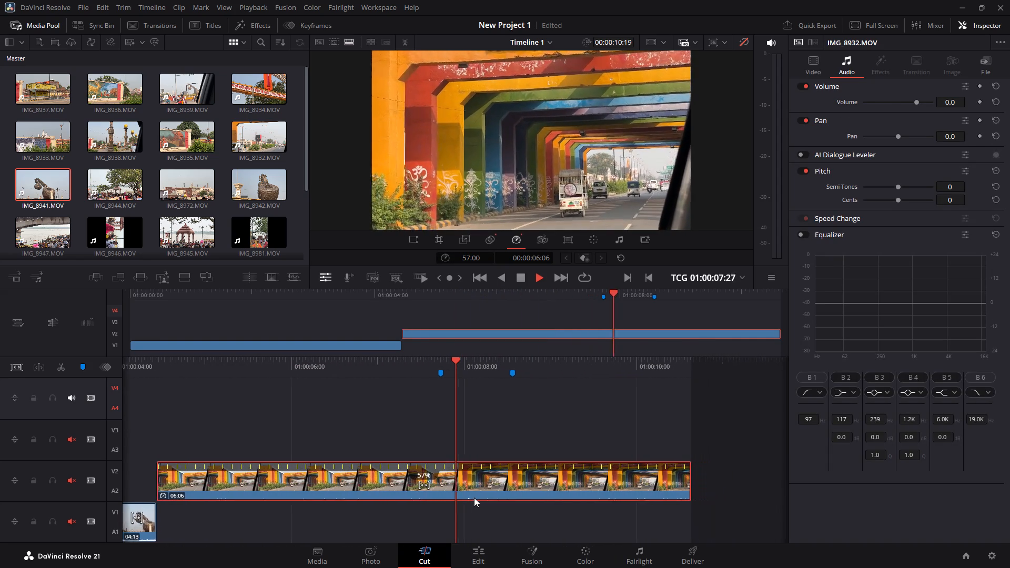
pyautogui.click(575, 130)
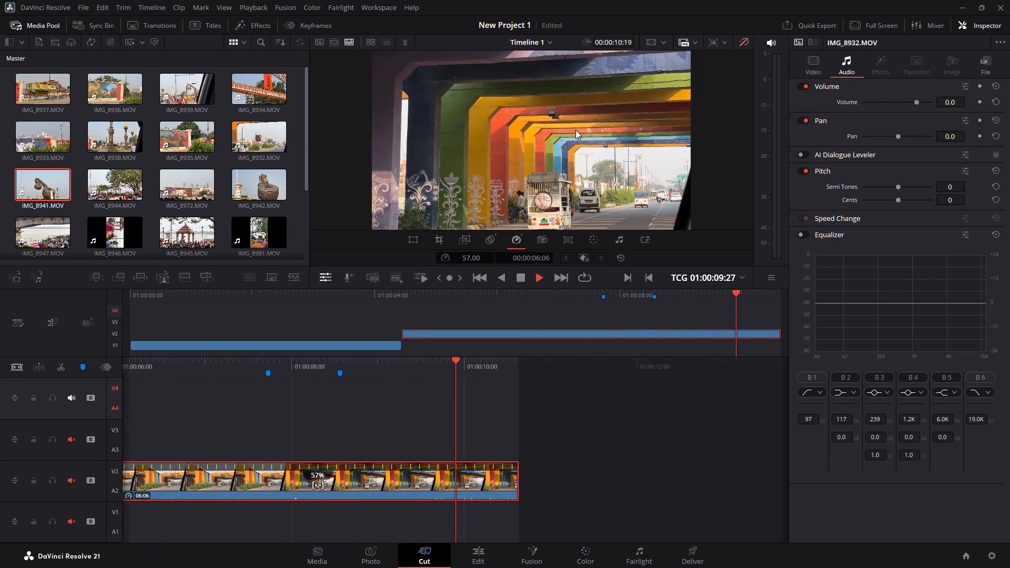
pyautogui.press('space')
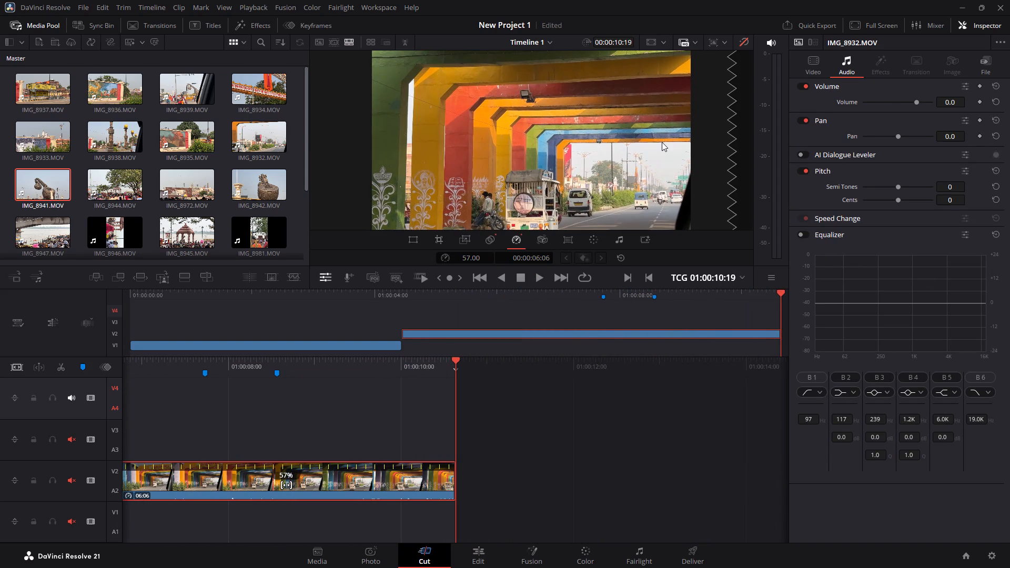